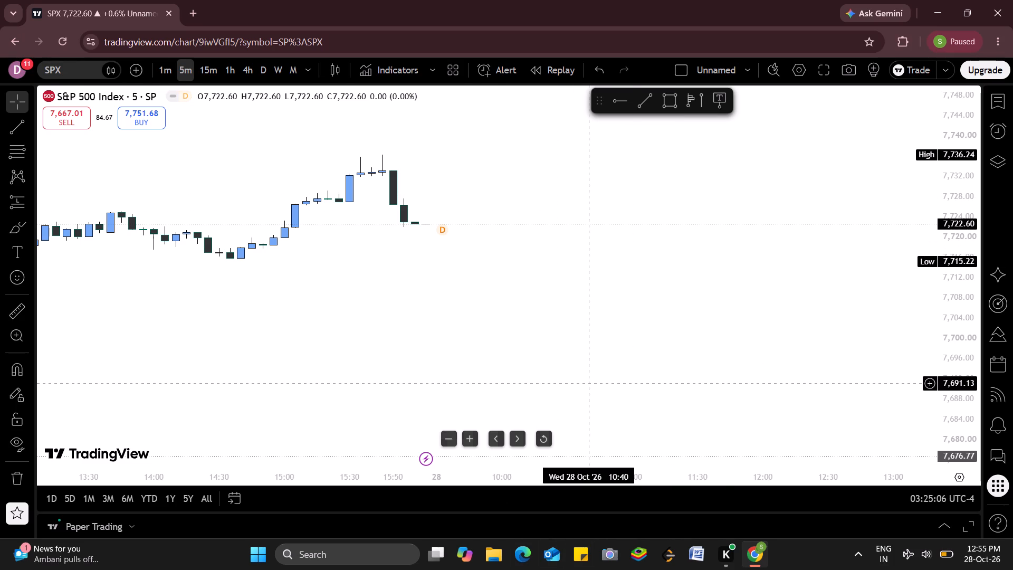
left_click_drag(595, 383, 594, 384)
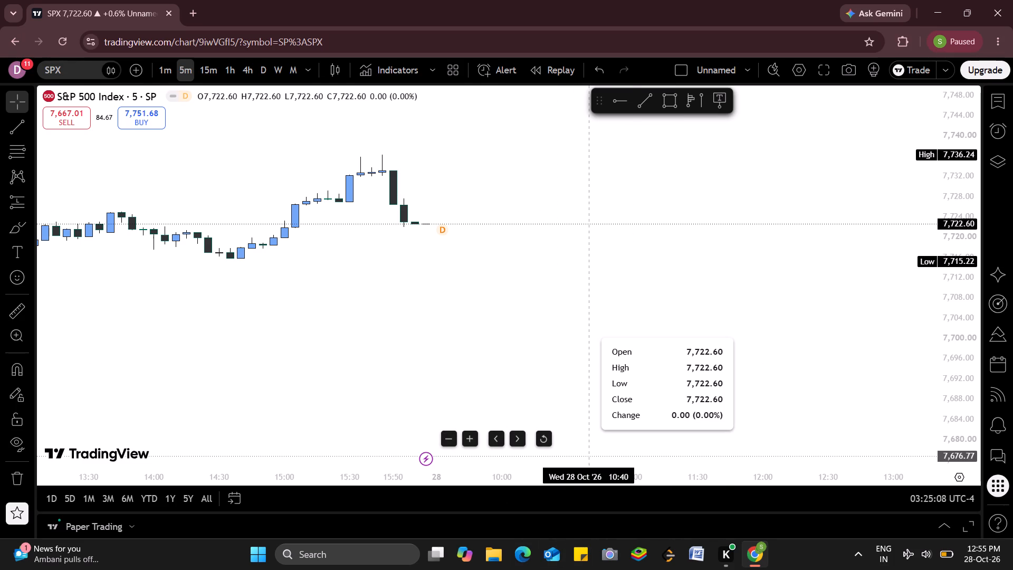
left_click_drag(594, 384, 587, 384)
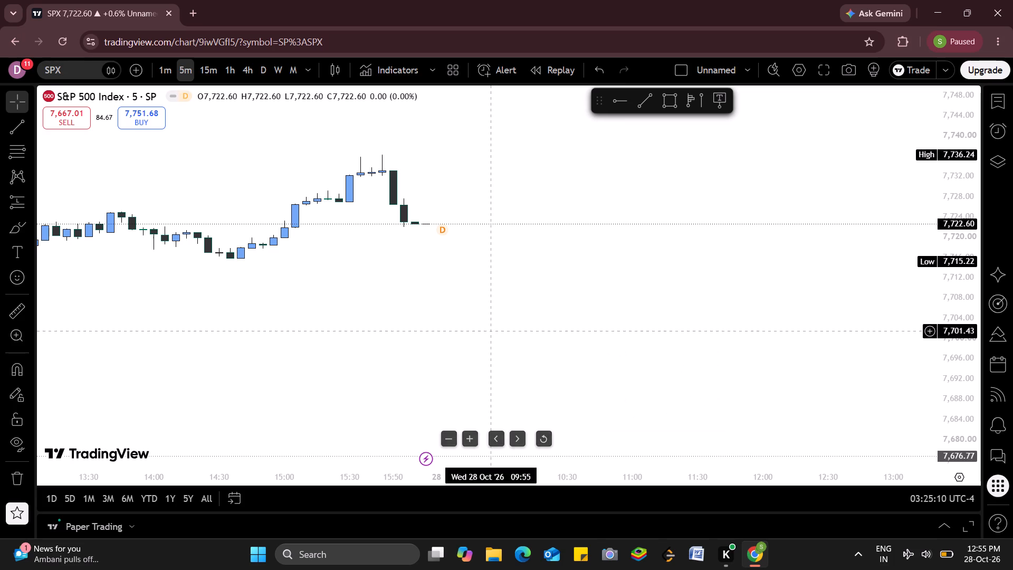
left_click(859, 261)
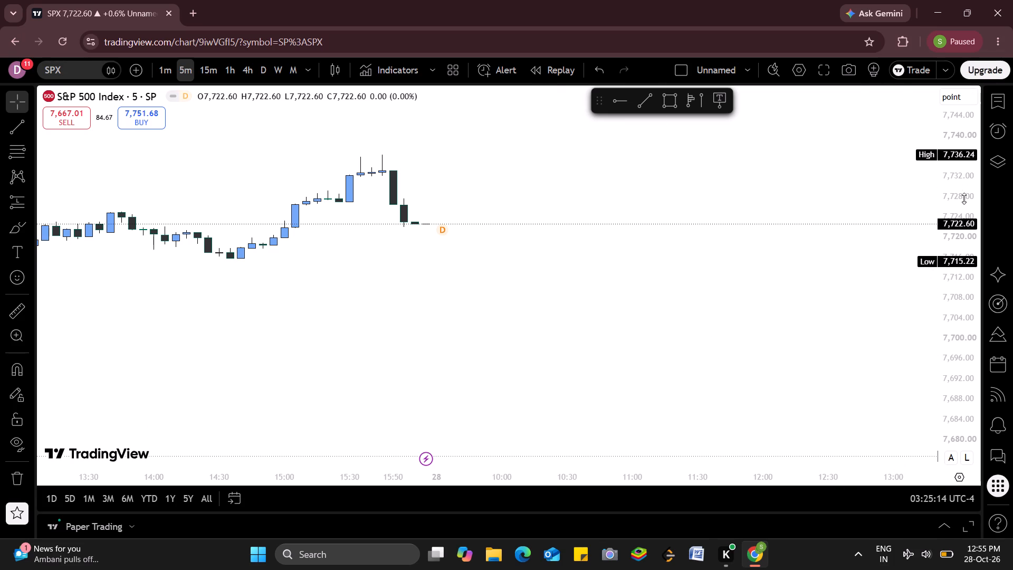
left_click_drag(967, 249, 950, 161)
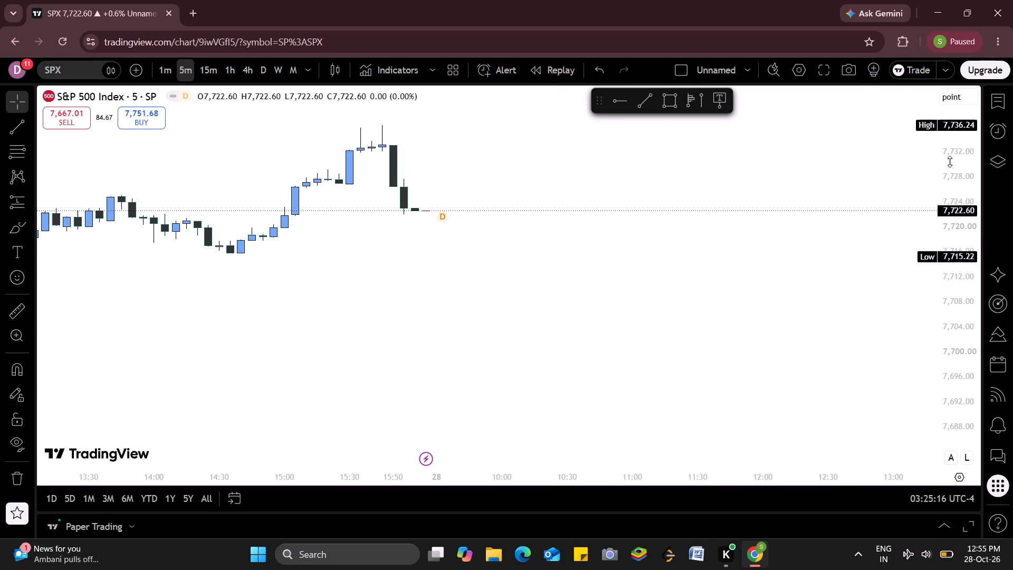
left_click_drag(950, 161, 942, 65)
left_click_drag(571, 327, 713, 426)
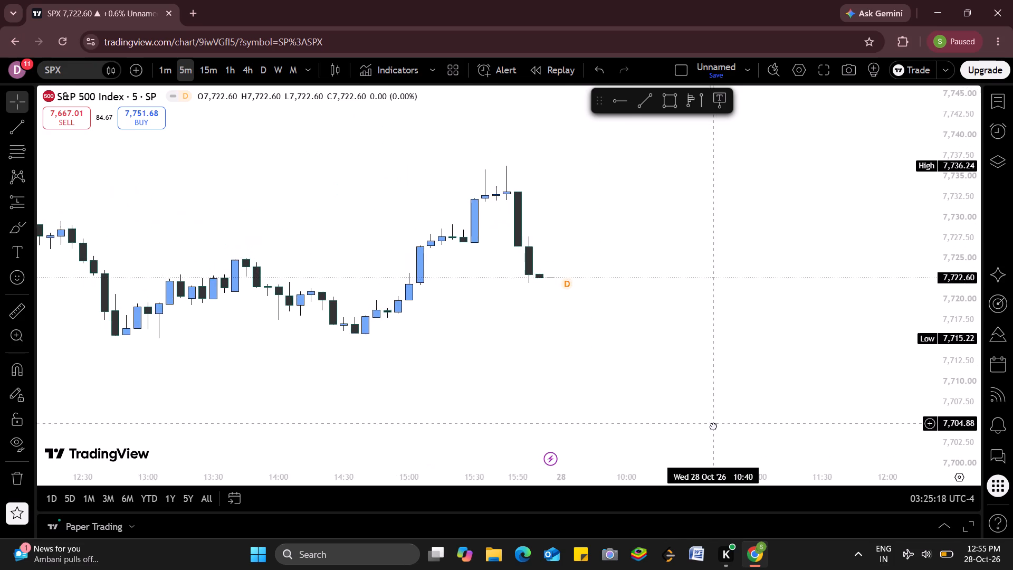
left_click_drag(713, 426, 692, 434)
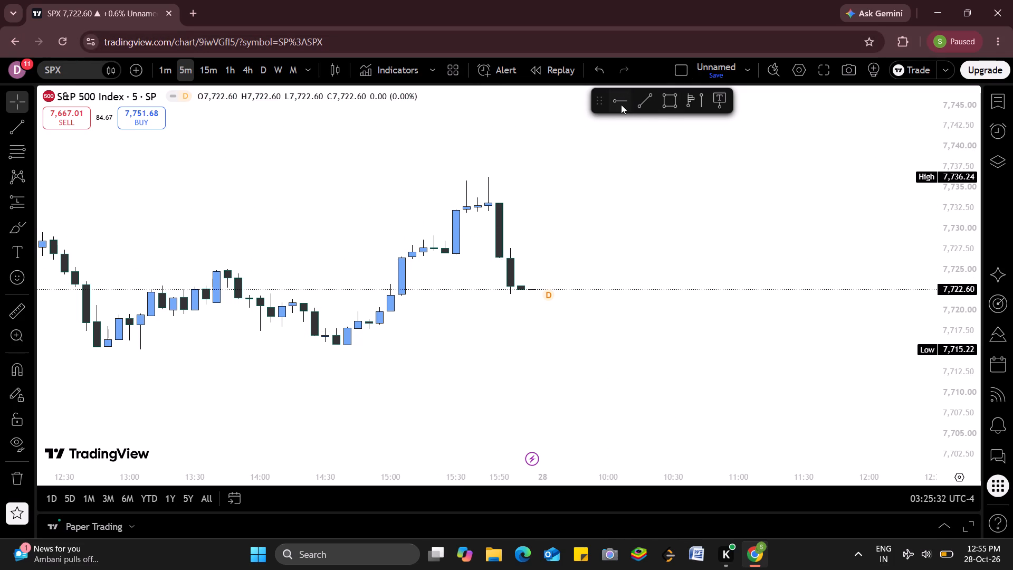
Bring up the watchlist and view the Gold and Silver charts, ending on the GBPUSD forex chart.
left_click(645, 111)
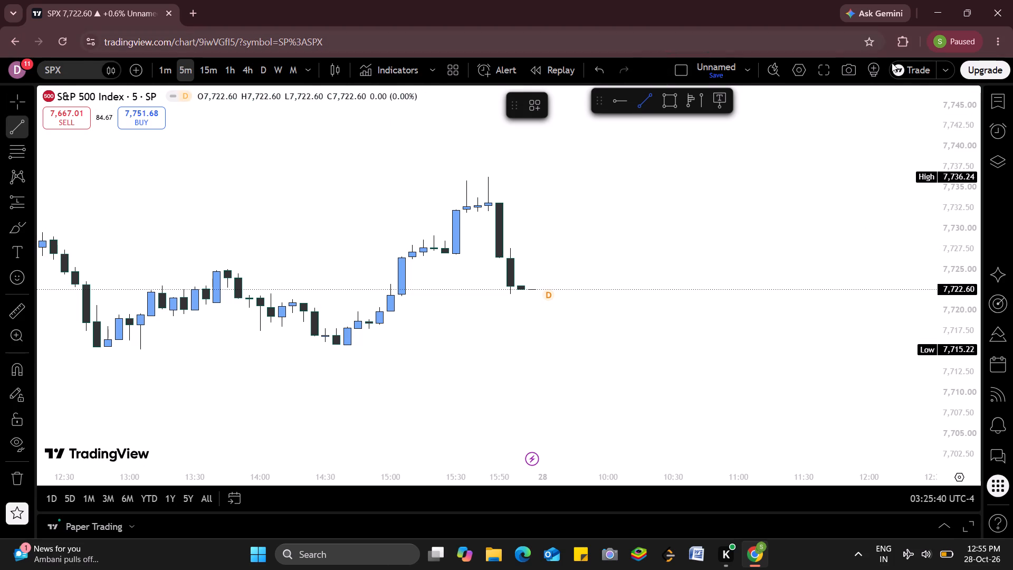
left_click(998, 98)
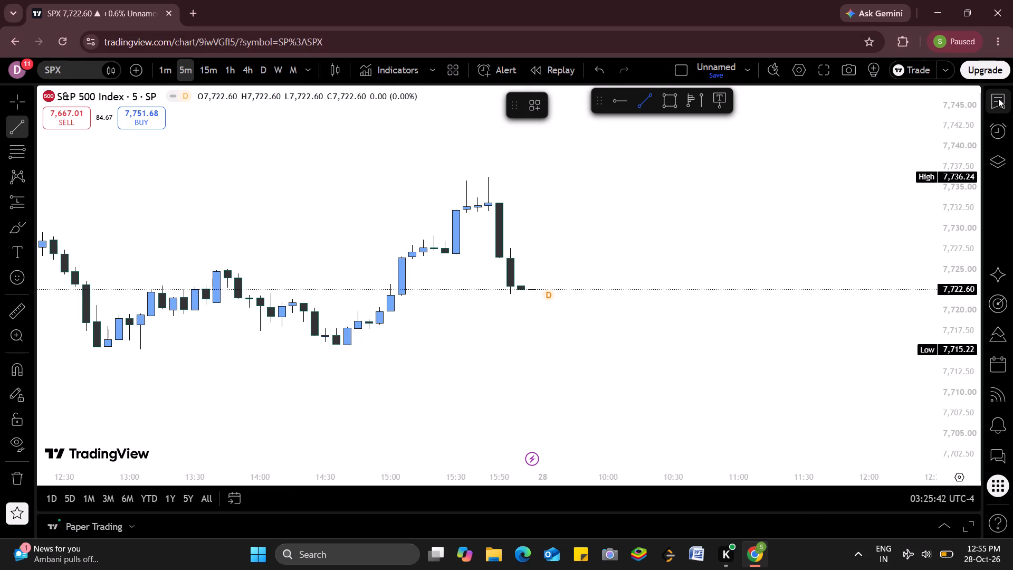
scroll(889, 190, "down", 4)
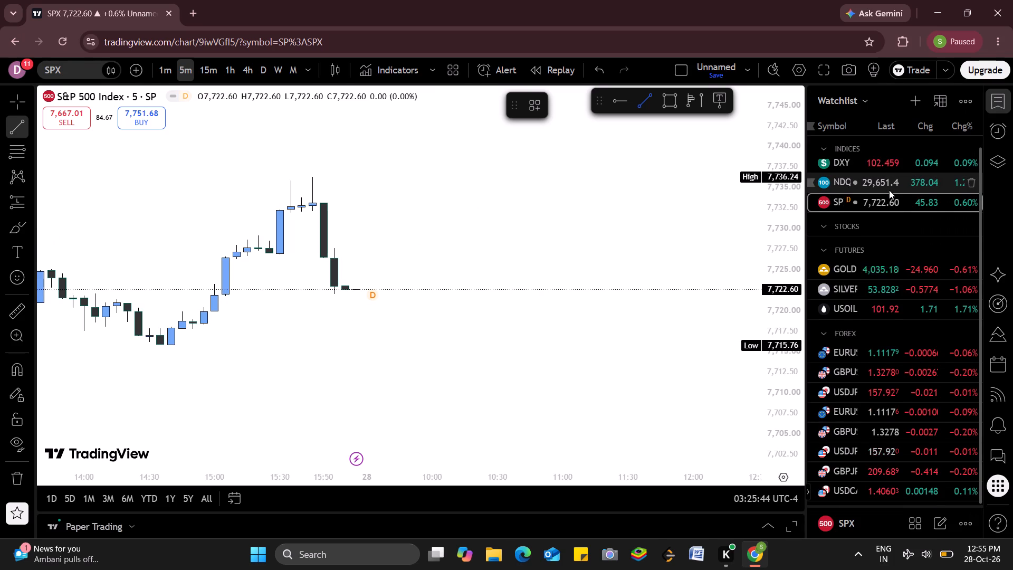
left_click(955, 267)
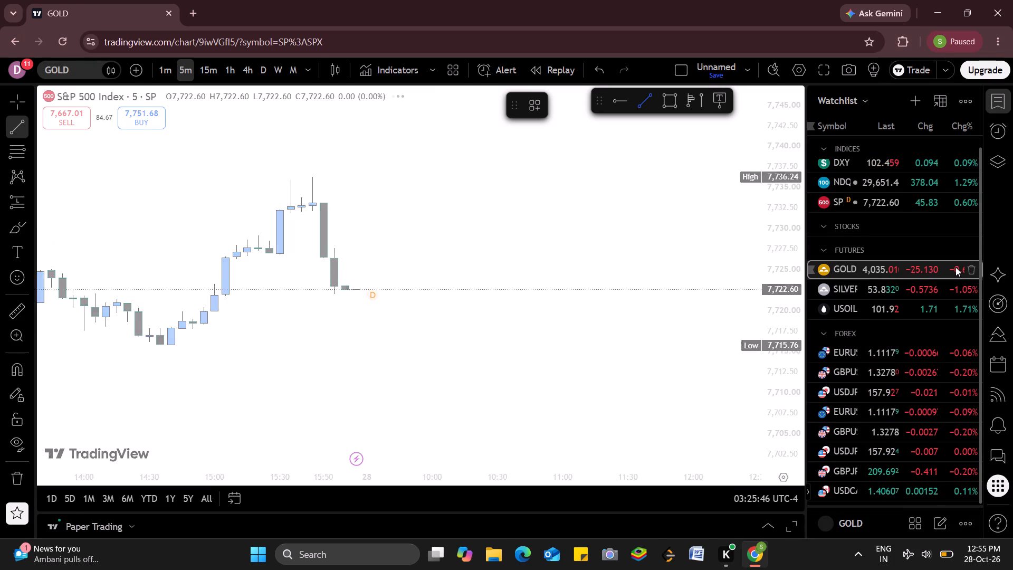
scroll(955, 267, "down", 1)
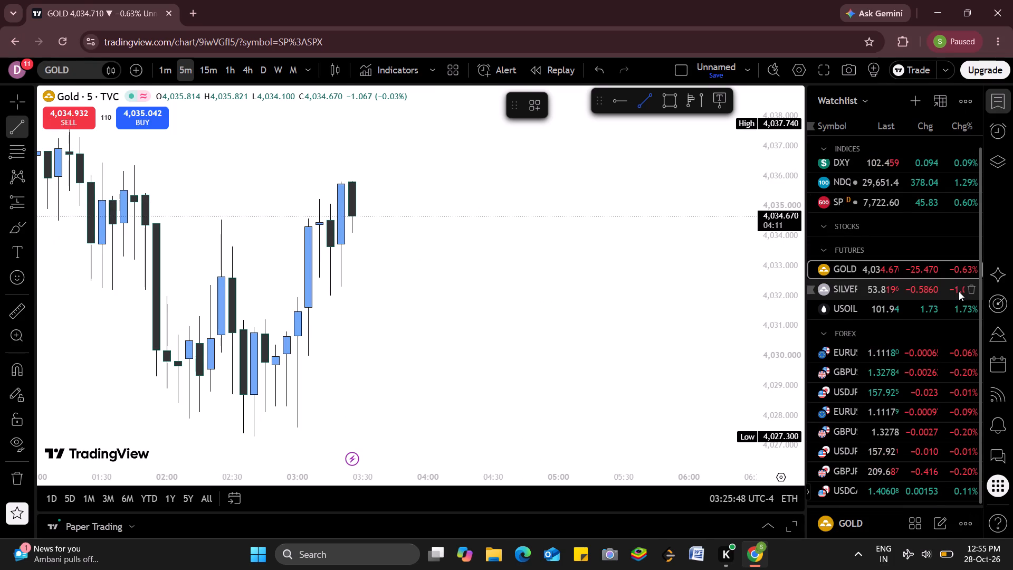
left_click(959, 291)
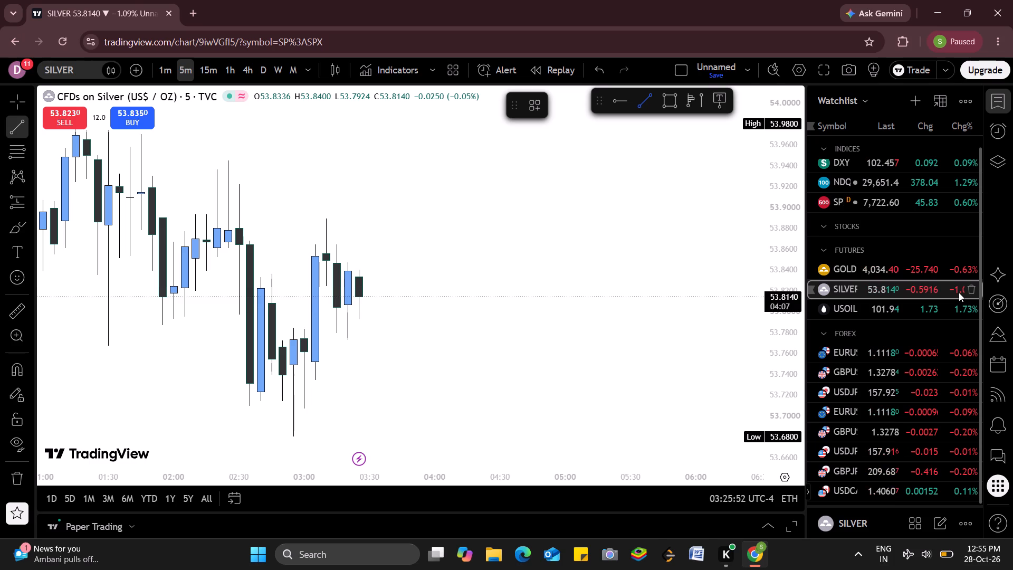
left_click(842, 377)
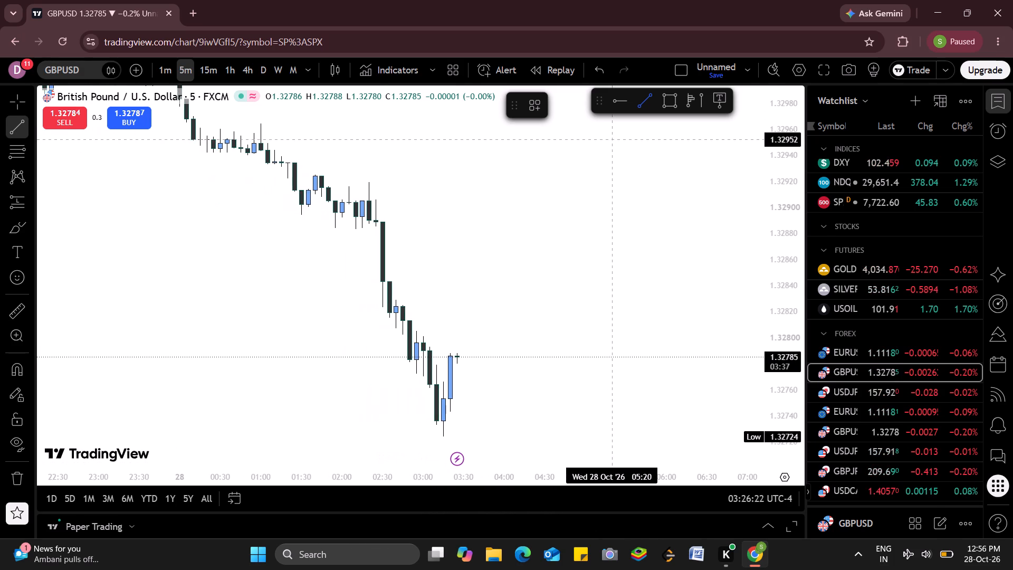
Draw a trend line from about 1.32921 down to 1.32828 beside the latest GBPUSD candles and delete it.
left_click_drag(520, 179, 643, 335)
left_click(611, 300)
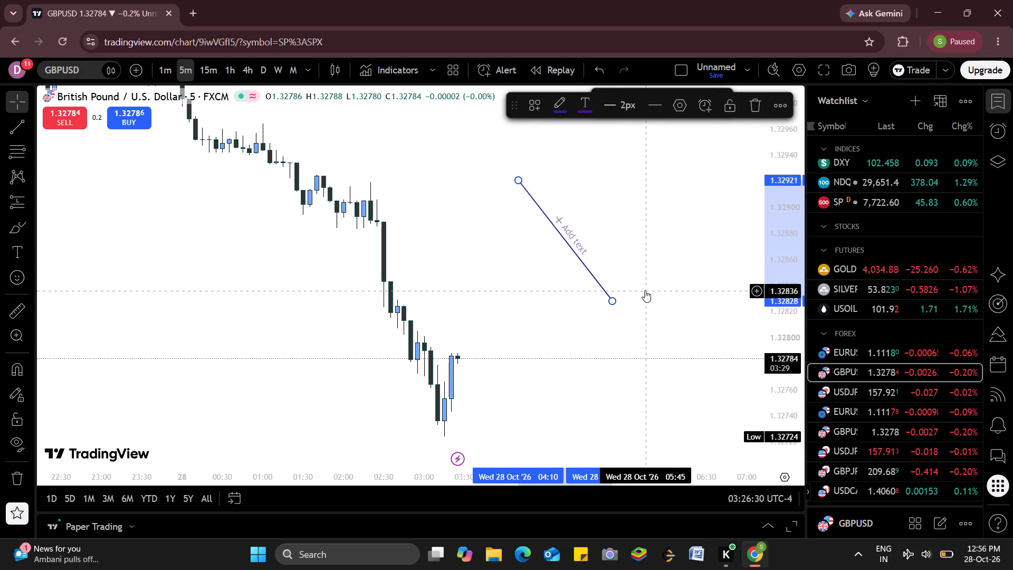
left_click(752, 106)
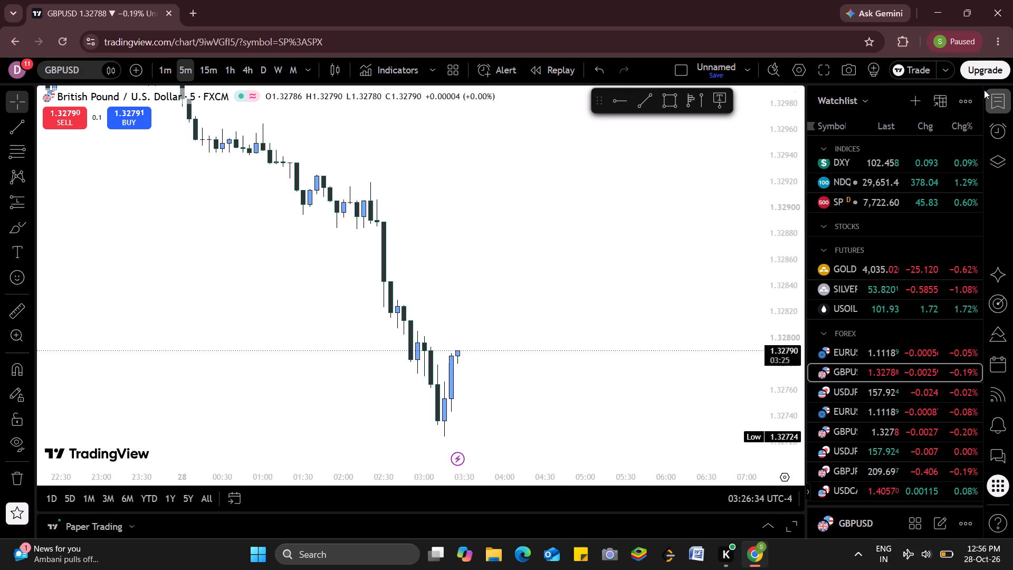
Hide the watchlist, switch the GBPUSD chart to the daily timeframe and compress its price scale to fit the candles.
left_click(984, 90)
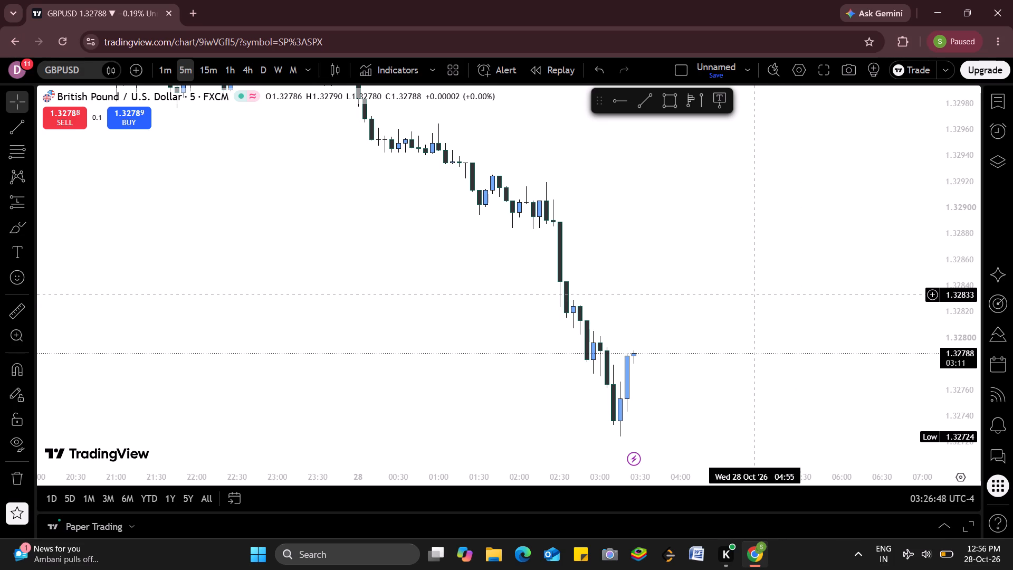
left_click_drag(670, 232, 730, 255)
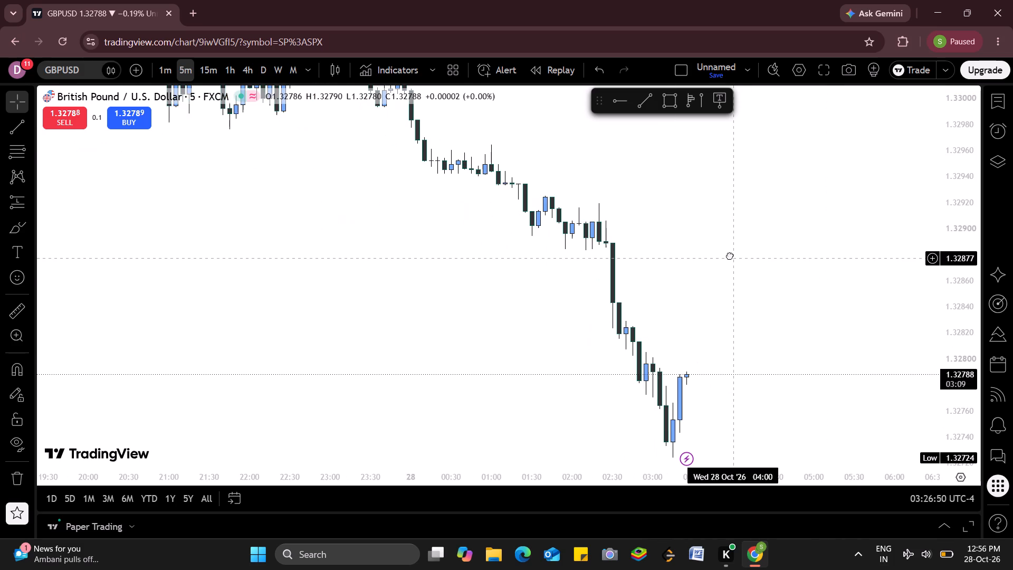
left_click_drag(730, 255, 694, 316)
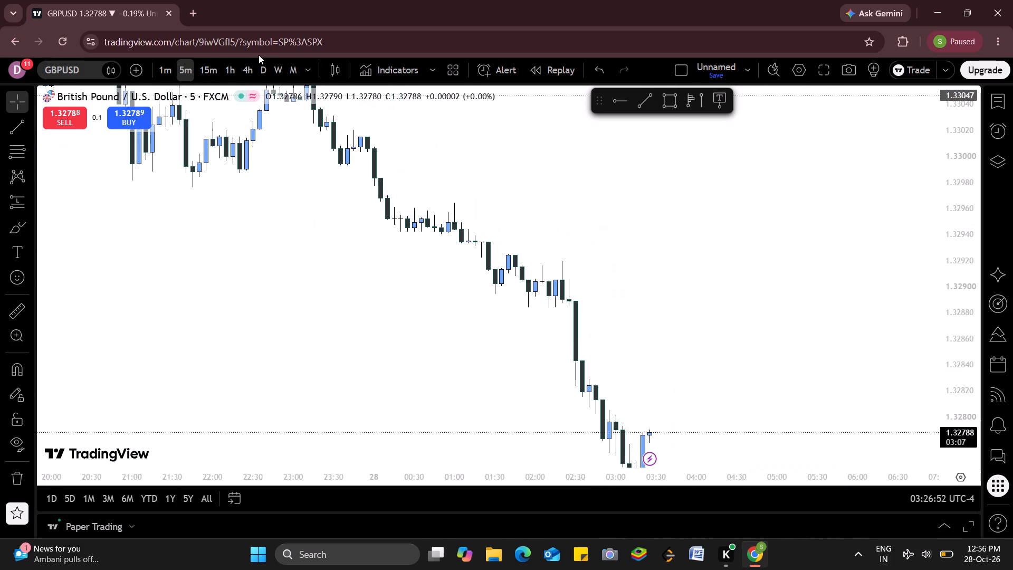
left_click(260, 74)
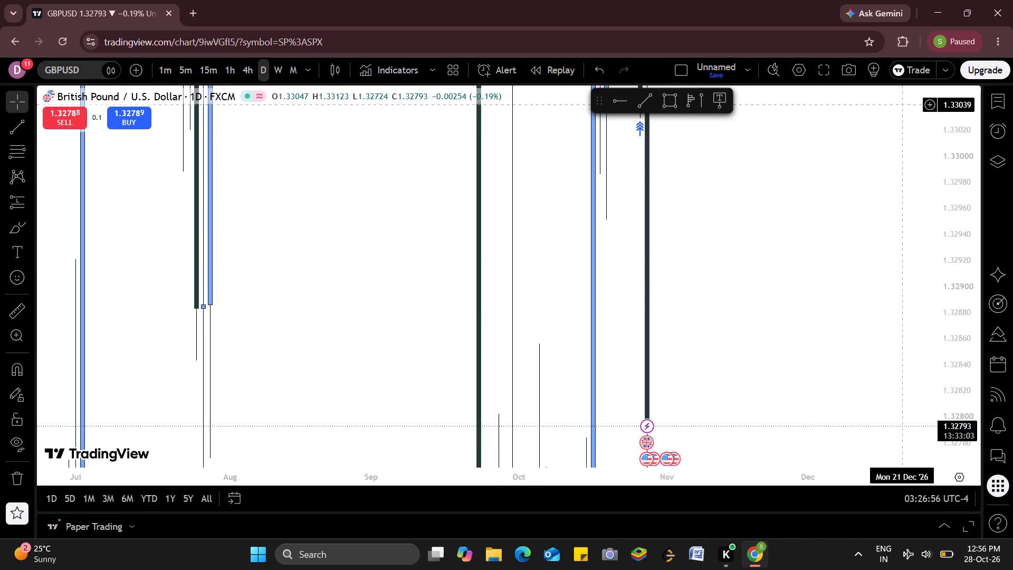
left_click_drag(960, 115, 1012, 569)
left_click_drag(949, 118, 1012, 569)
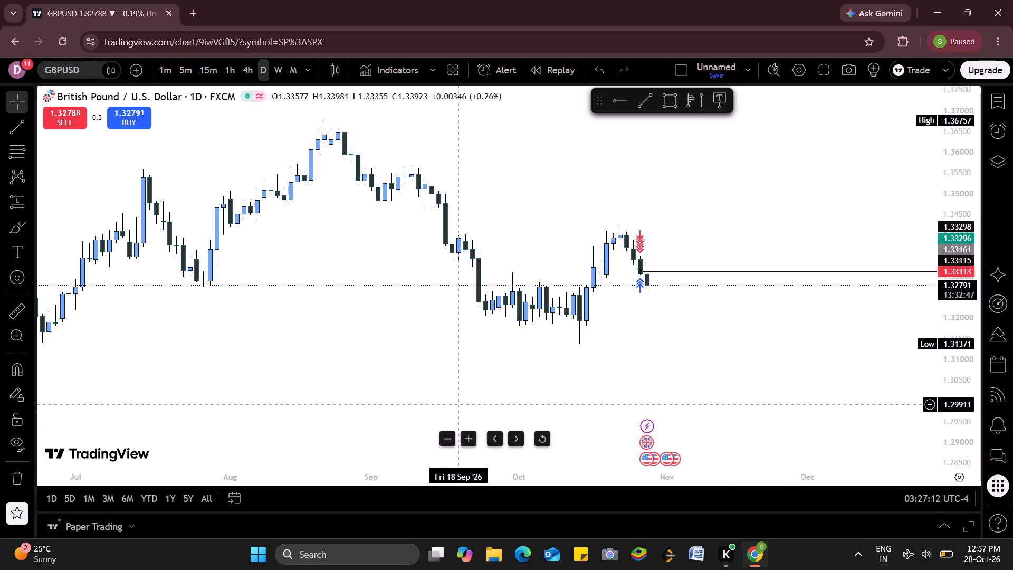
Examine GBPUSD's daily price action across 2026, including its swing highs and lows and the recent trade markers.
left_click_drag(378, 345, 596, 343)
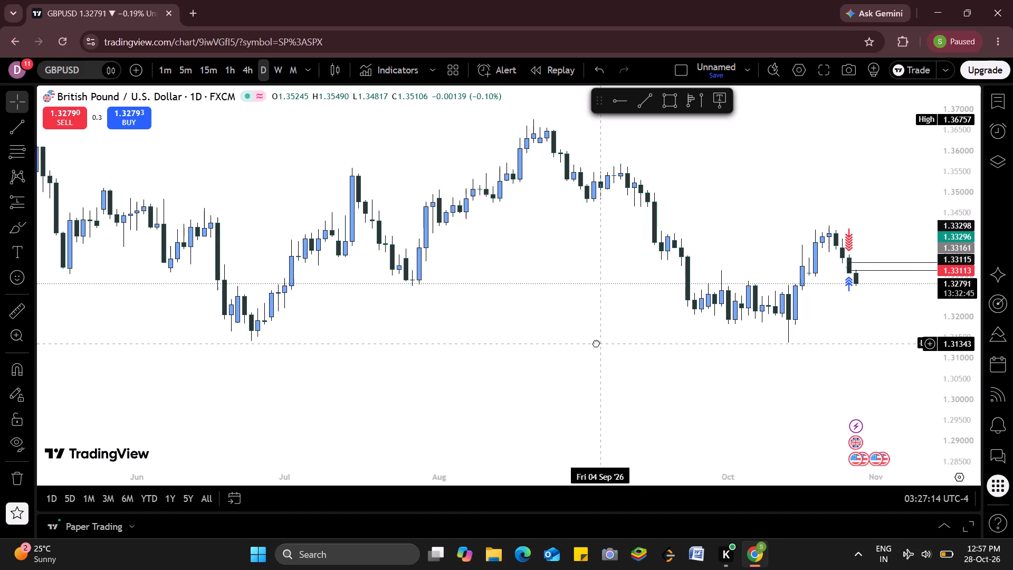
left_click_drag(596, 343, 479, 350)
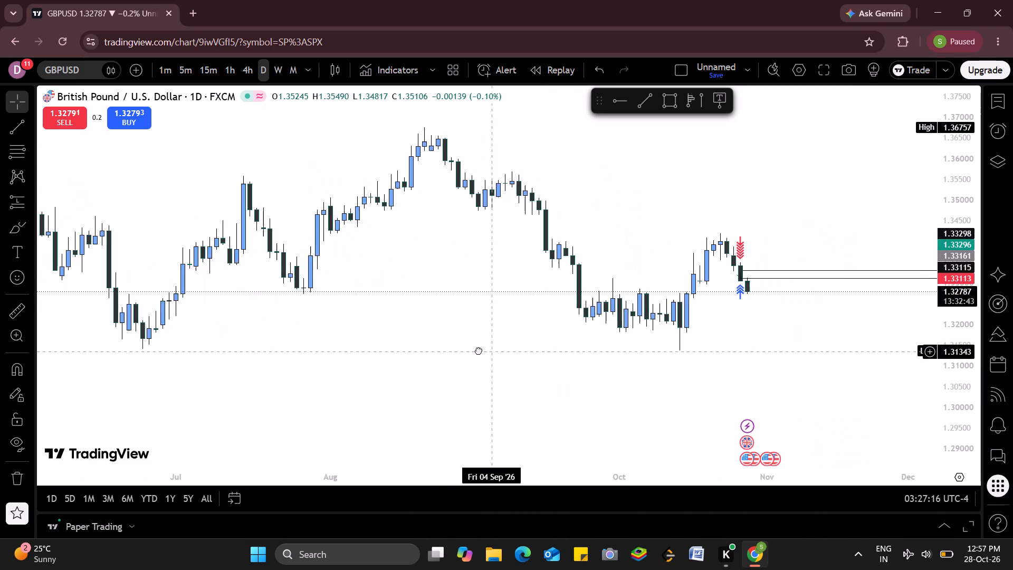
left_click_drag(479, 350, 696, 393)
left_click_drag(772, 352, 456, 319)
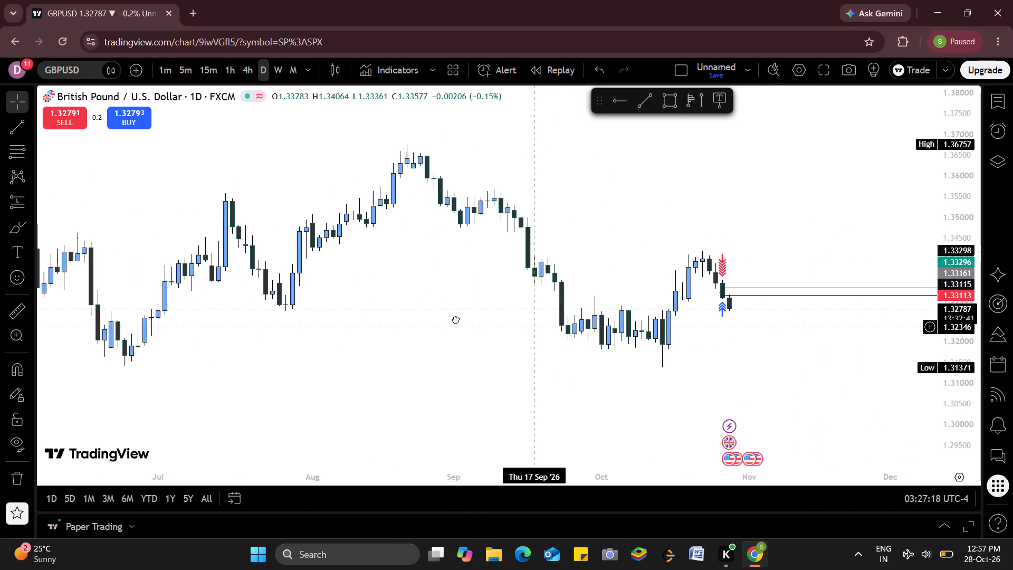
left_click_drag(456, 319, 351, 512)
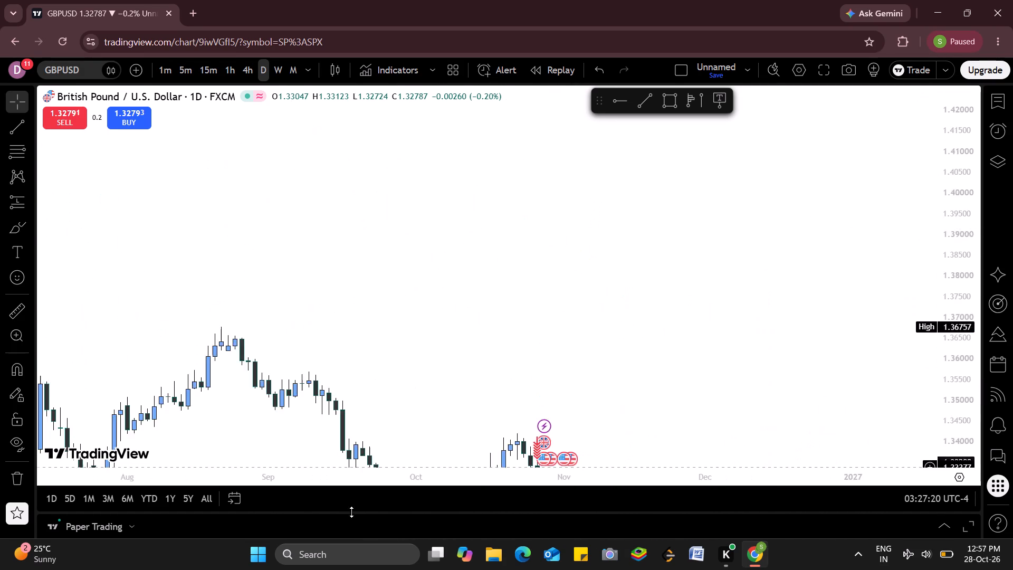
left_click_drag(351, 512, 466, 282)
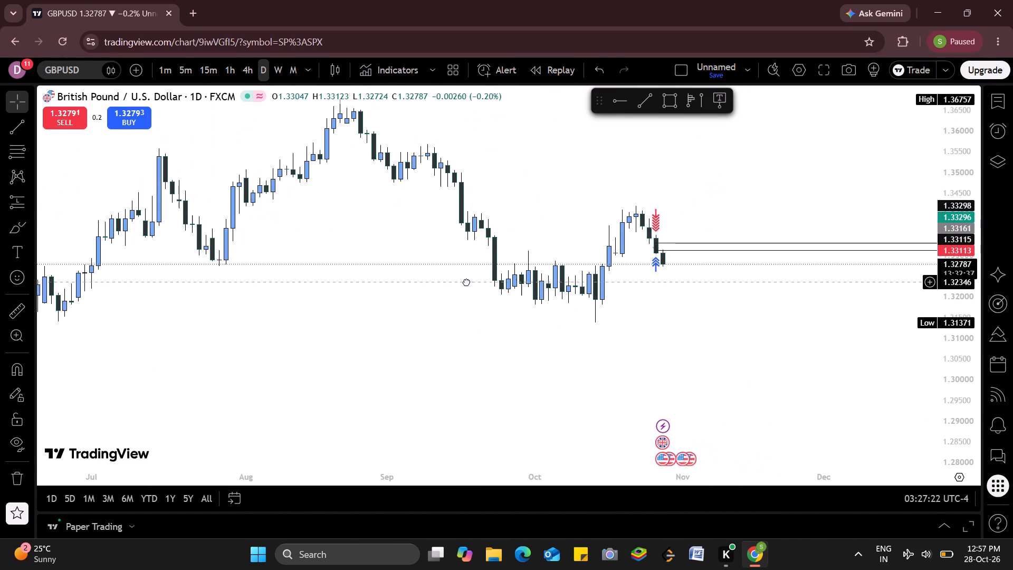
left_click_drag(466, 282, 593, 328)
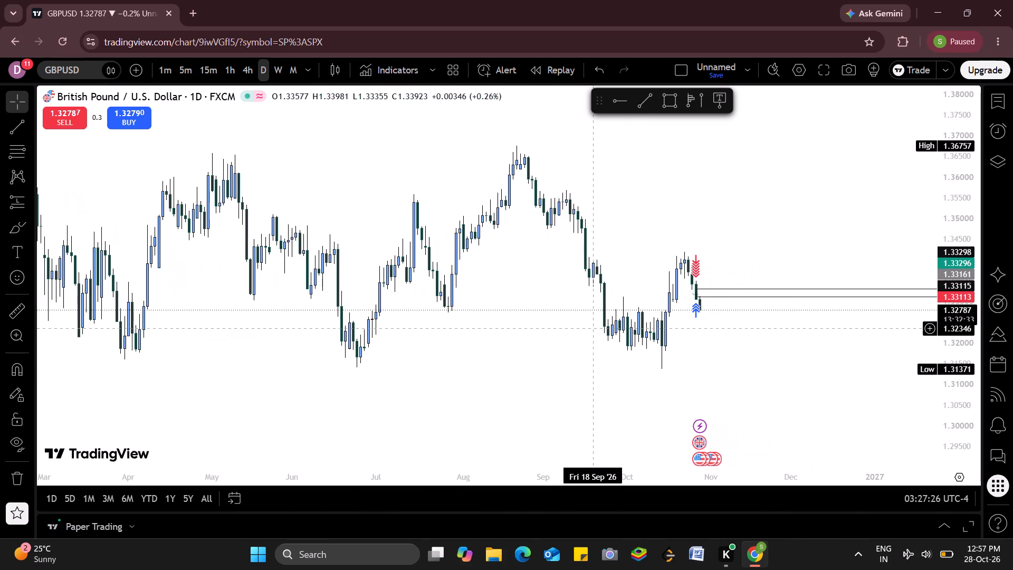
left_click_drag(468, 378, 576, 385)
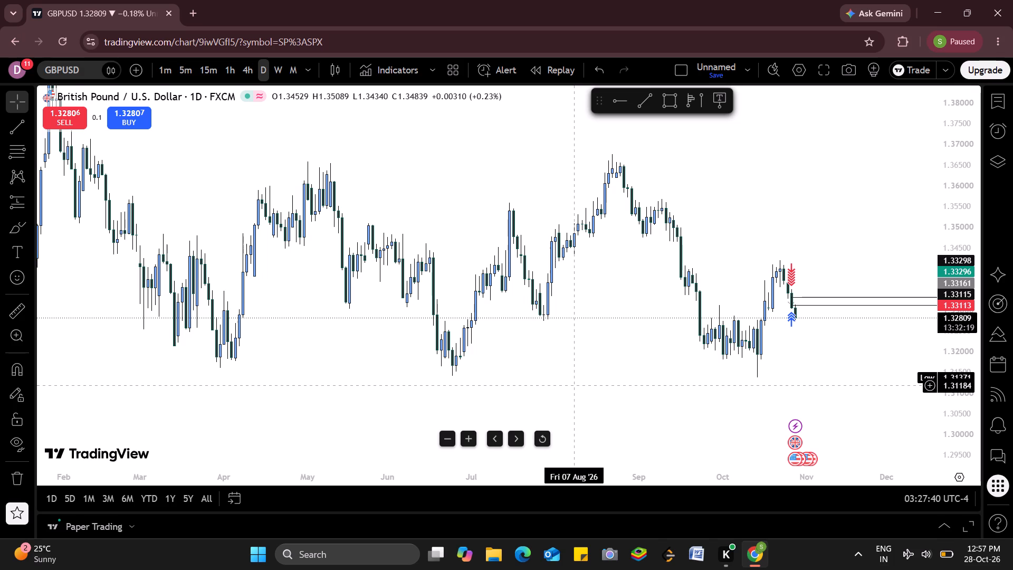
left_click_drag(654, 344, 354, 288)
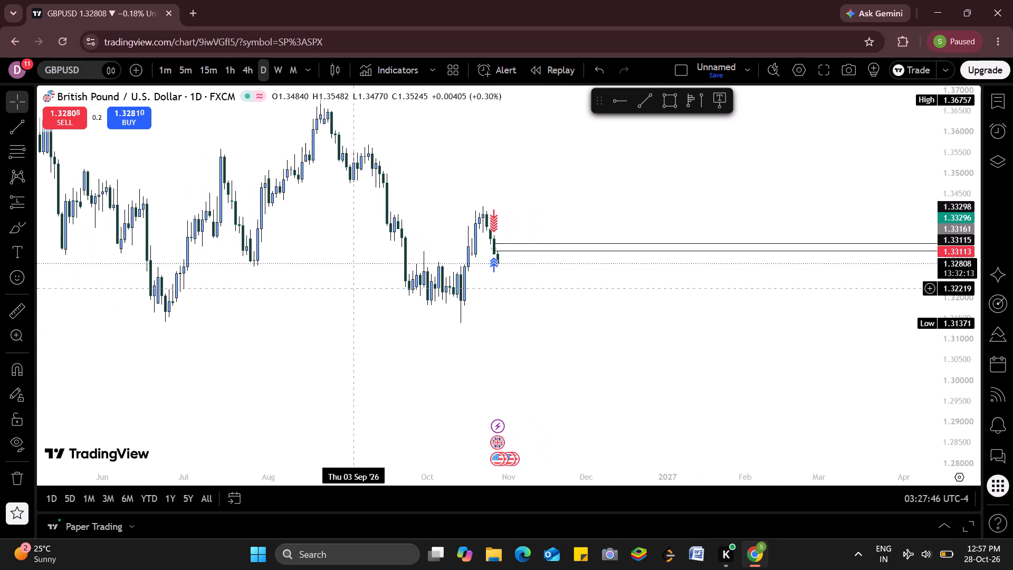
left_click_drag(408, 320, 657, 405)
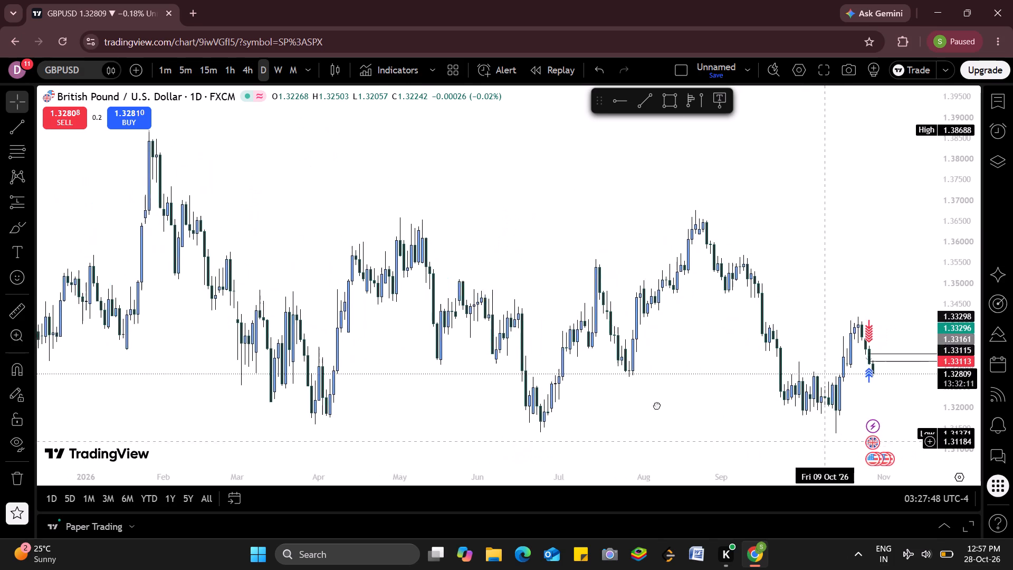
left_click_drag(657, 405, 491, 359)
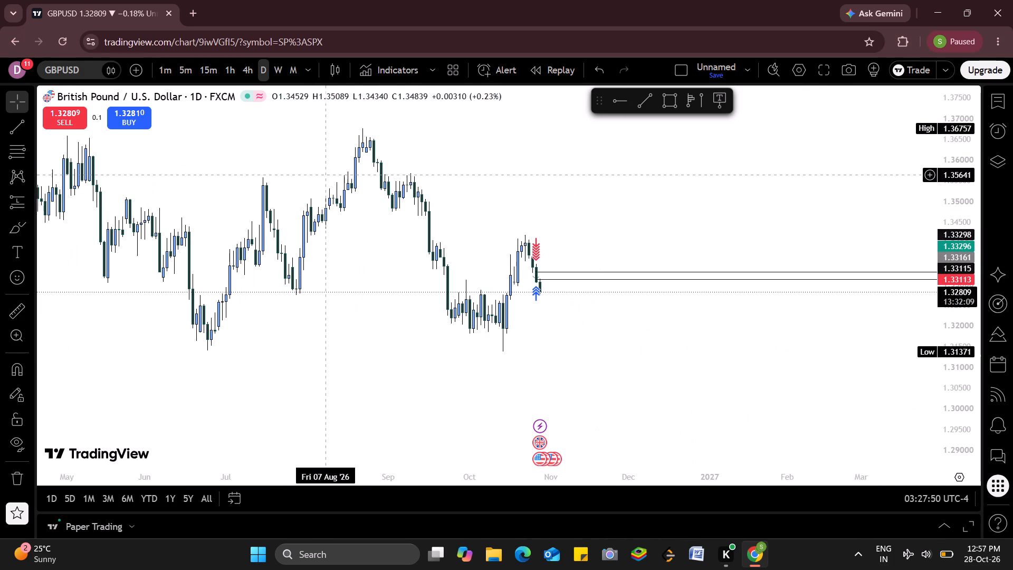
left_click(326, 174)
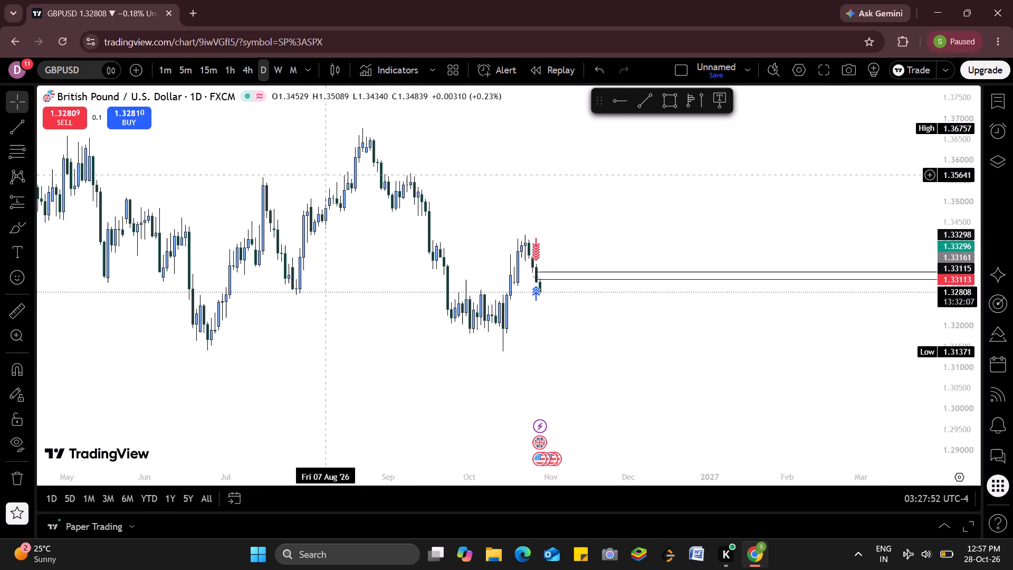
left_click(326, 174)
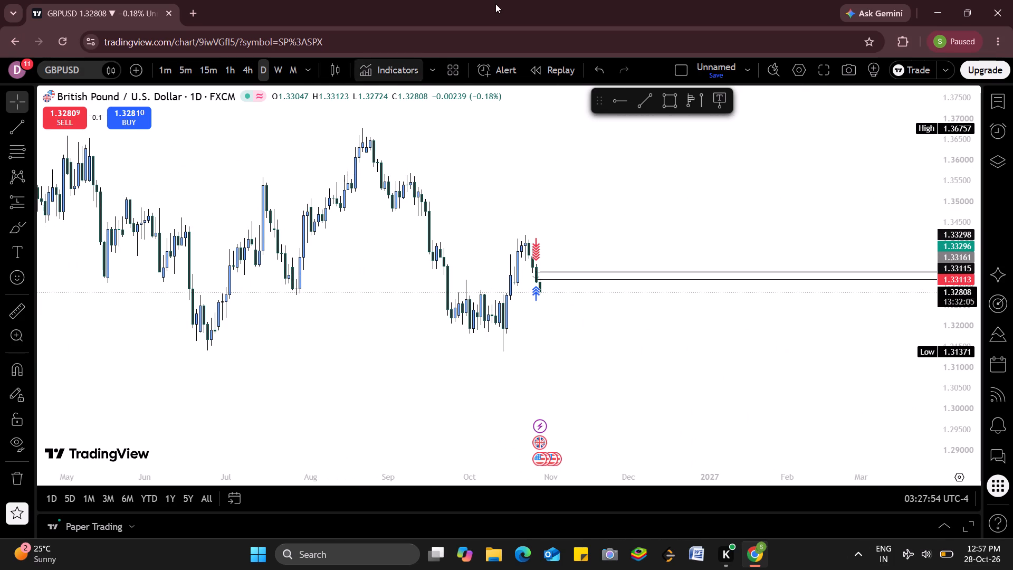
Switch the GBPUSD chart to the 4-hour timeframe and review the September and October candles.
left_click(250, 79)
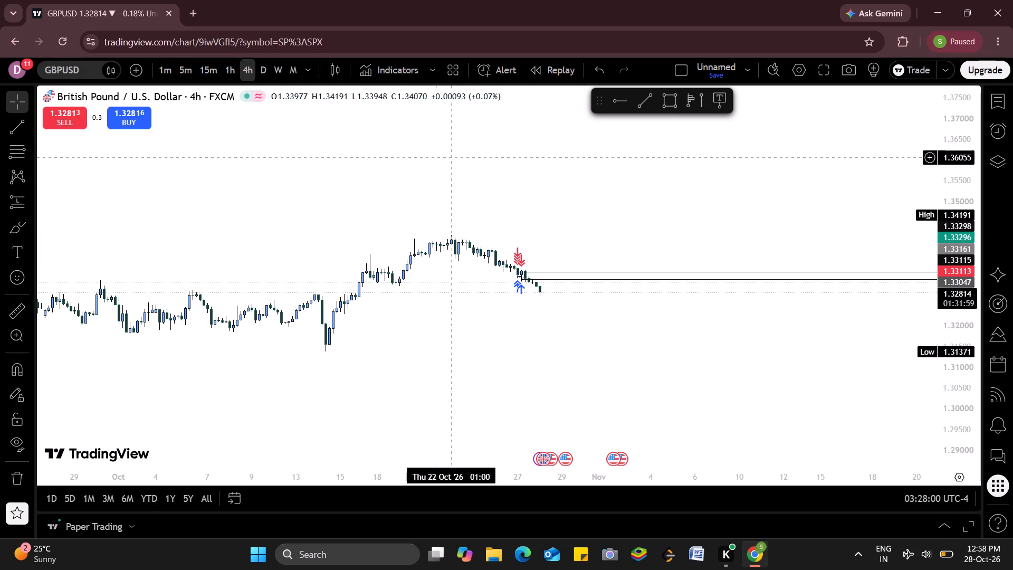
left_click_drag(384, 249, 584, 224)
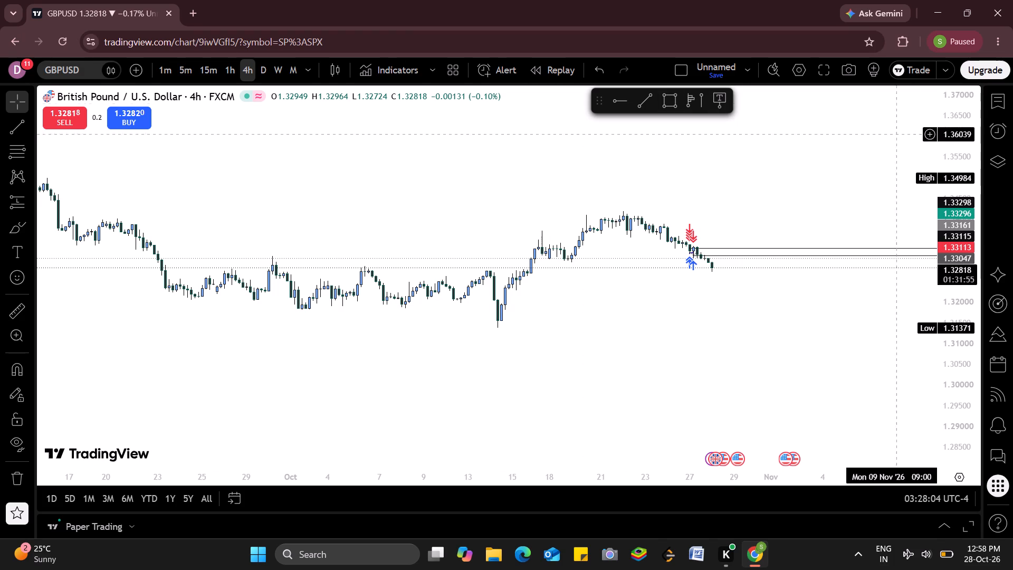
Load the EURUSD chart from the watchlist's forex section, bring its recent 4-hour candles into view and hide the watchlist.
left_click(999, 100)
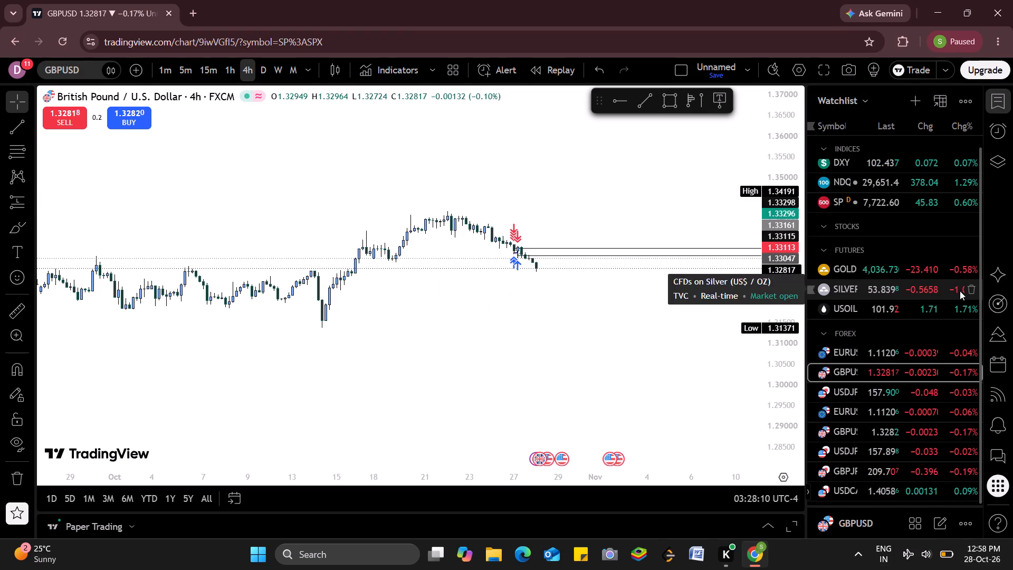
left_click(857, 353)
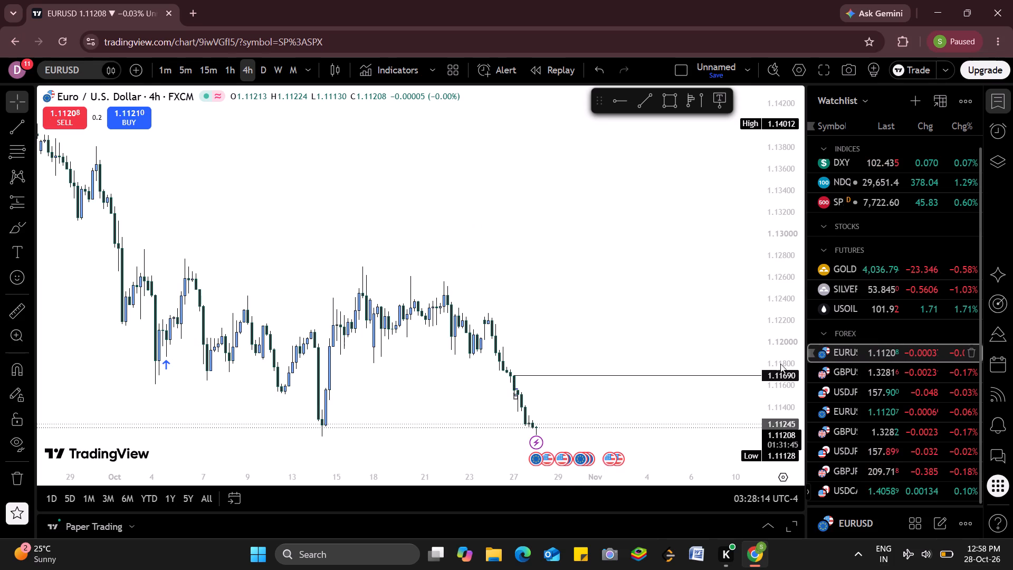
left_click_drag(553, 351, 607, 210)
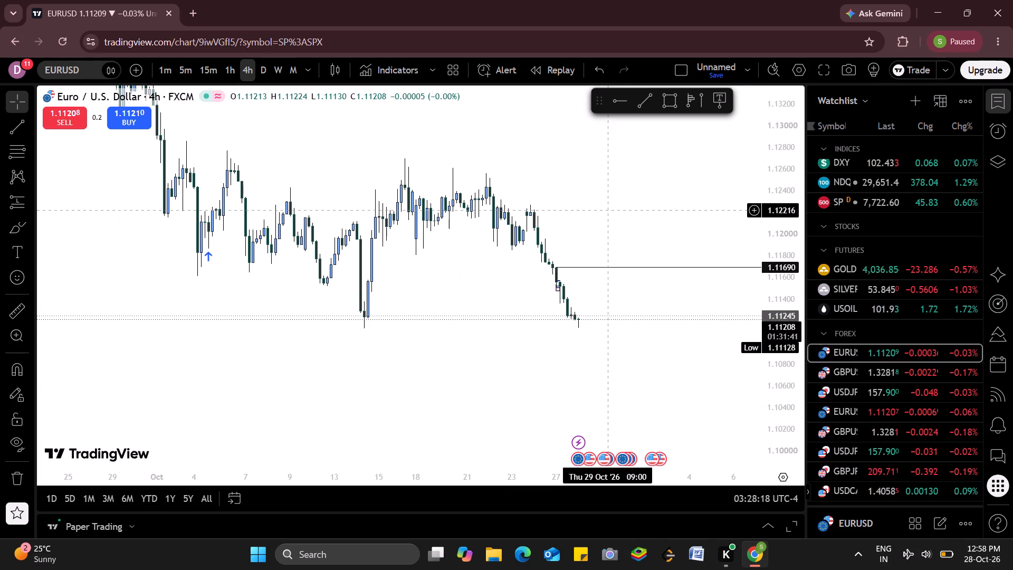
left_click(607, 210)
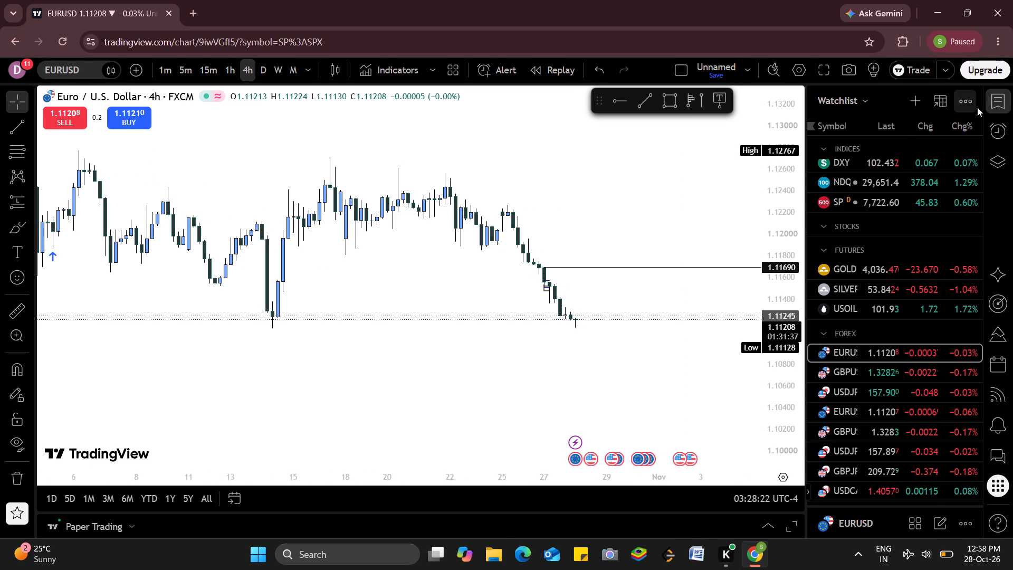
left_click(996, 102)
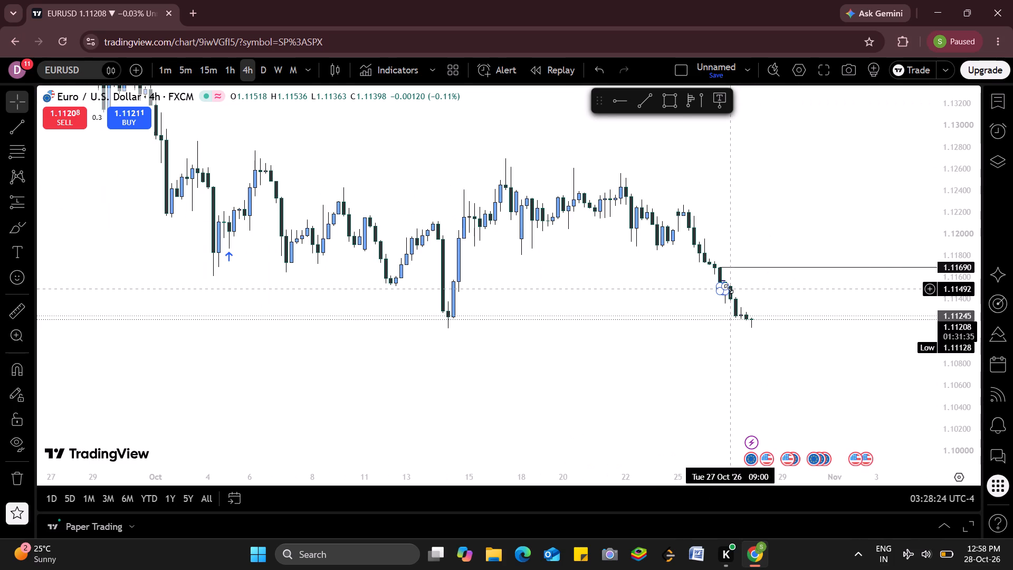
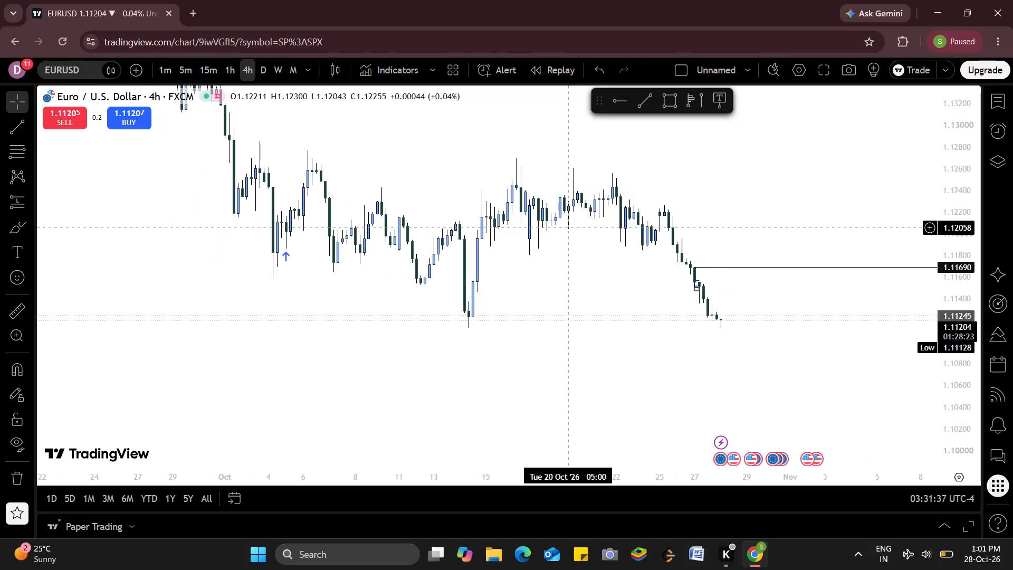
Remove the drawings from the EURUSD 4-hour chart, including the horizontal ray at 1.11690.
left_click_drag(753, 164, 678, 186)
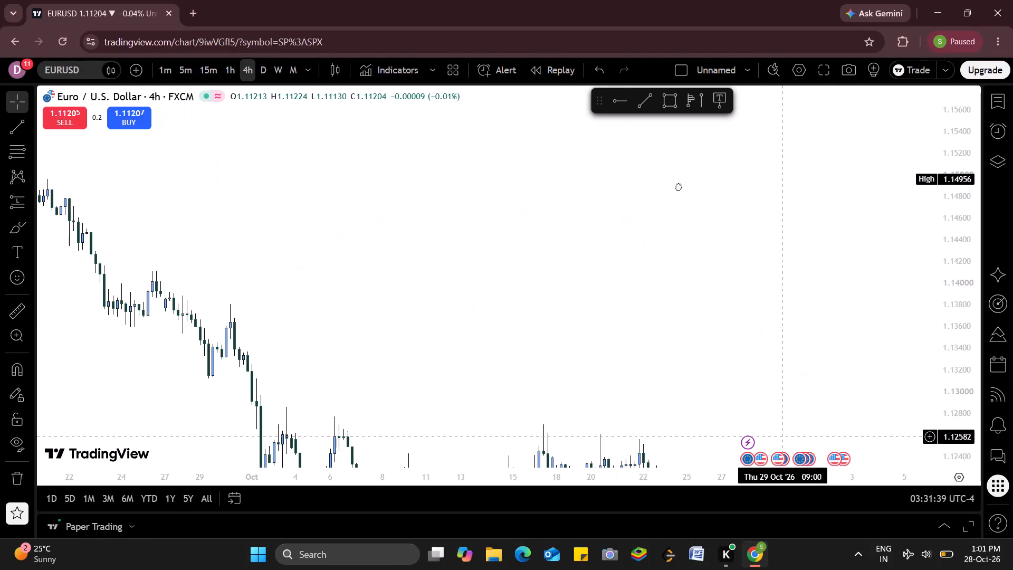
left_click_drag(678, 186, 626, 178)
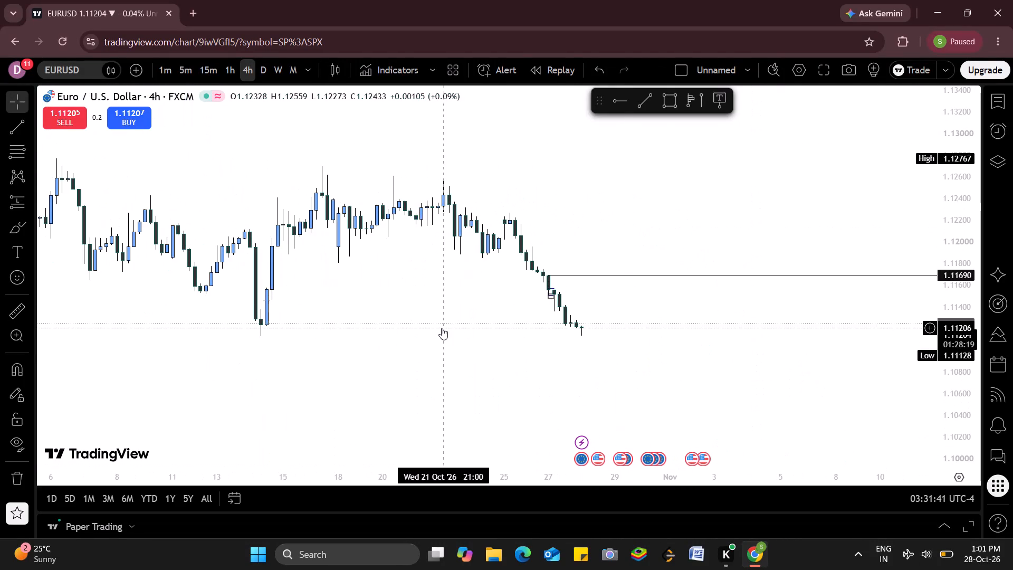
scroll(203, 451, "left", 4)
left_click(14, 482)
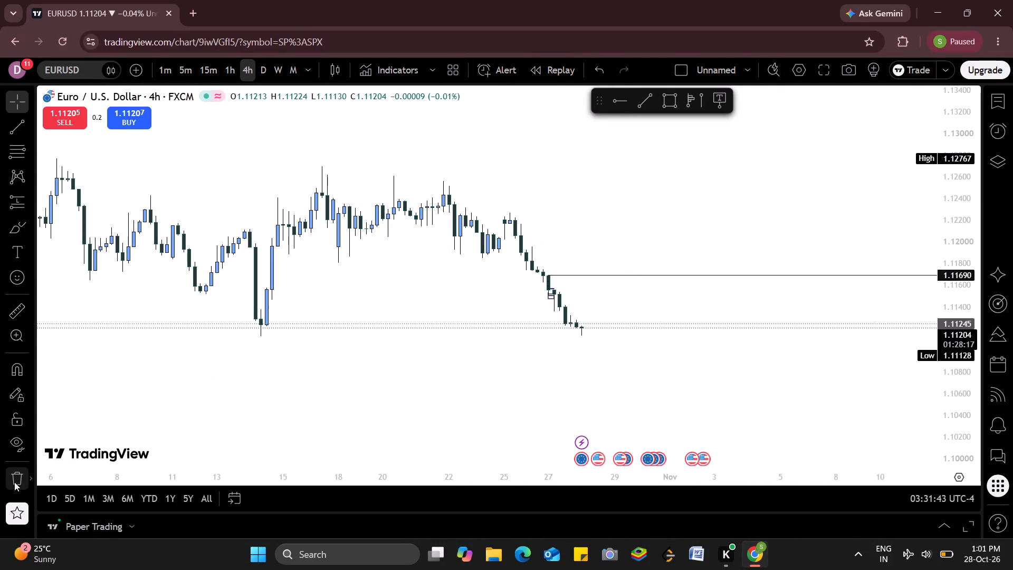
left_click(61, 495)
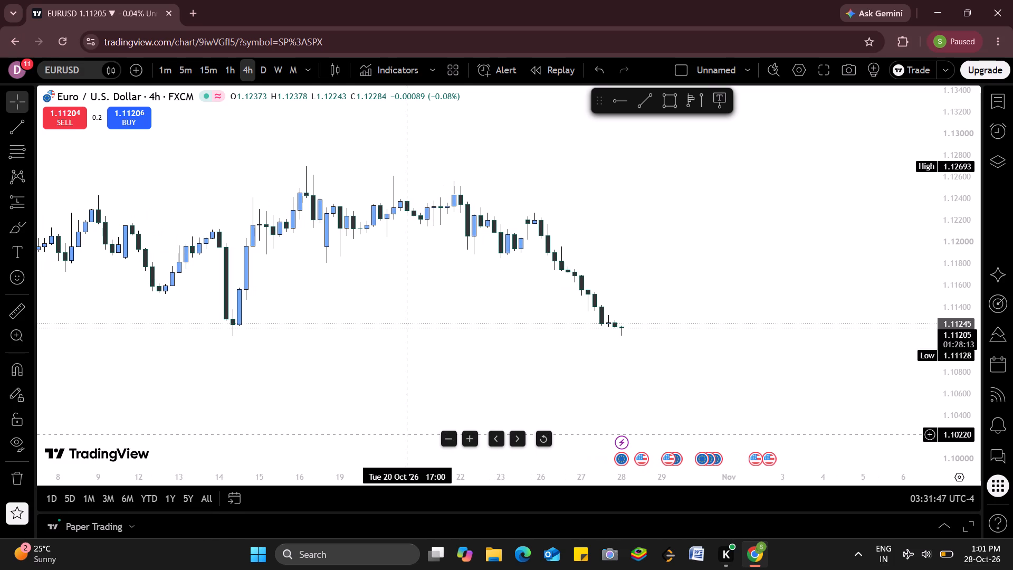
Stretch EURUSD's price scale to enlarge the 4-hour candles and examine the October price action up to the latest candle.
left_click_drag(965, 412, 947, 261)
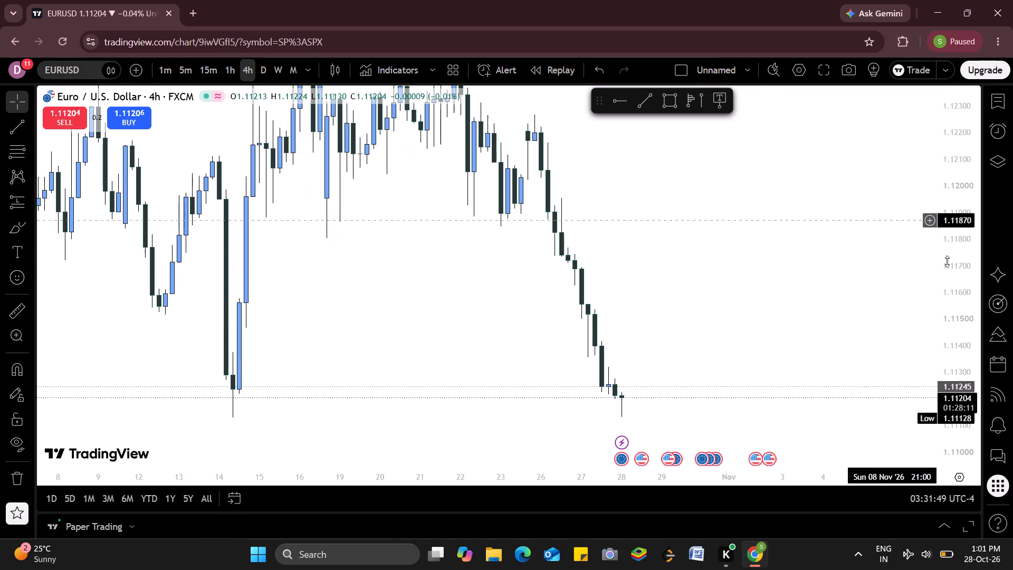
left_click_drag(947, 261, 963, 300)
left_click_drag(536, 351, 607, 351)
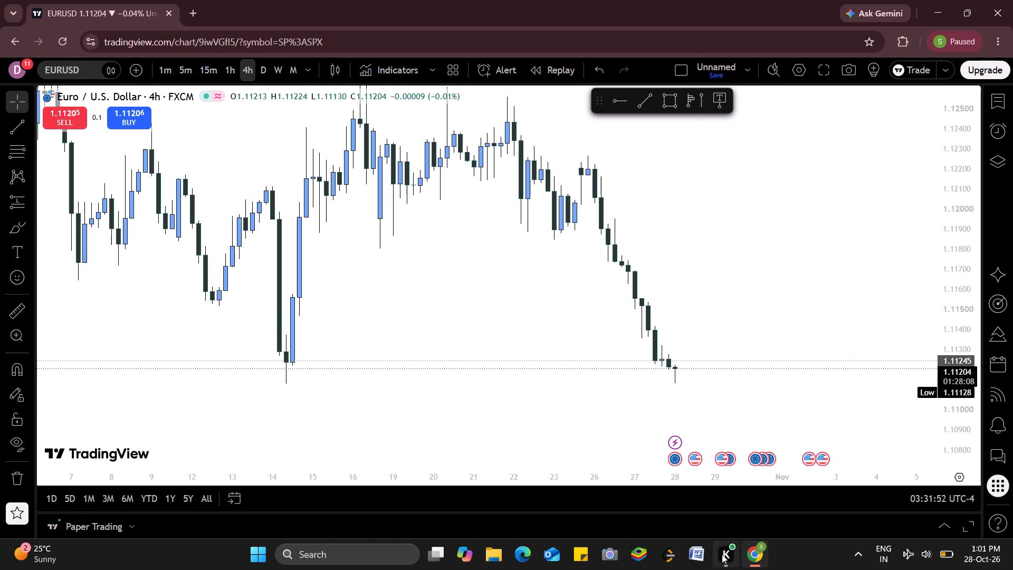
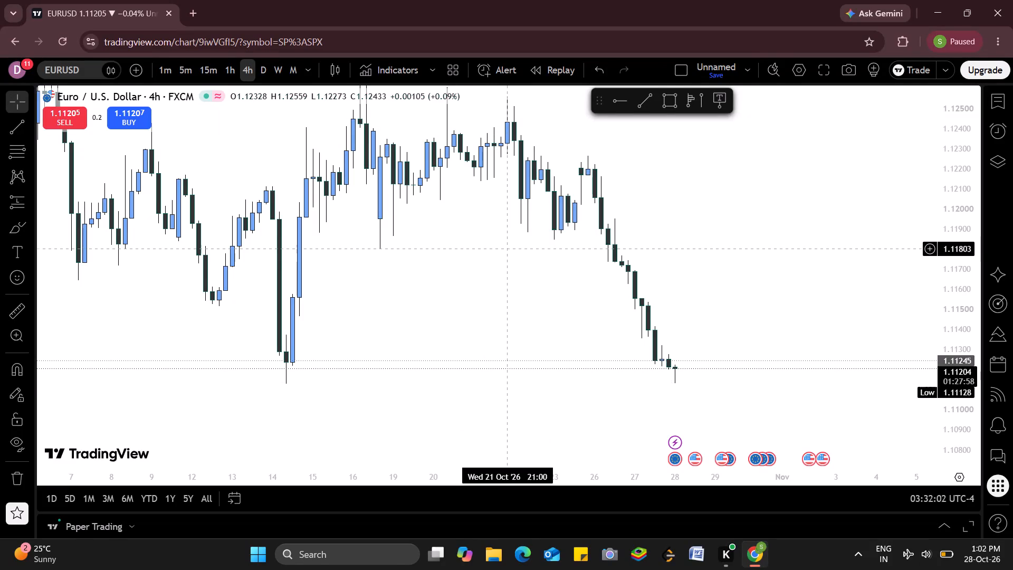
Draw a short horizontal trend line under the 14 October swing low at about 1.11125, from 13 to 15 October.
left_click_drag(508, 248, 518, 280)
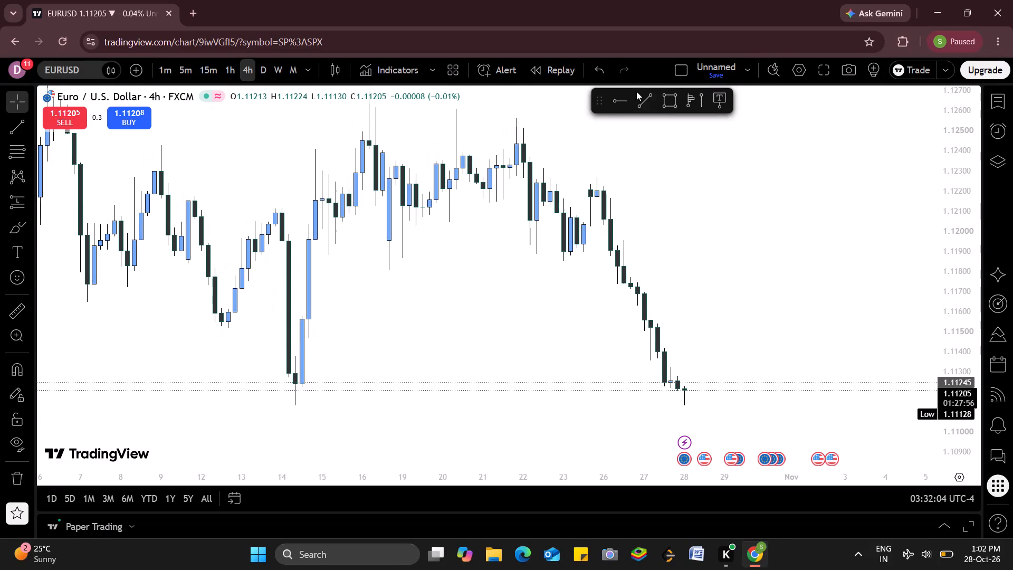
left_click(636, 102)
scroll(271, 432, "left", 1)
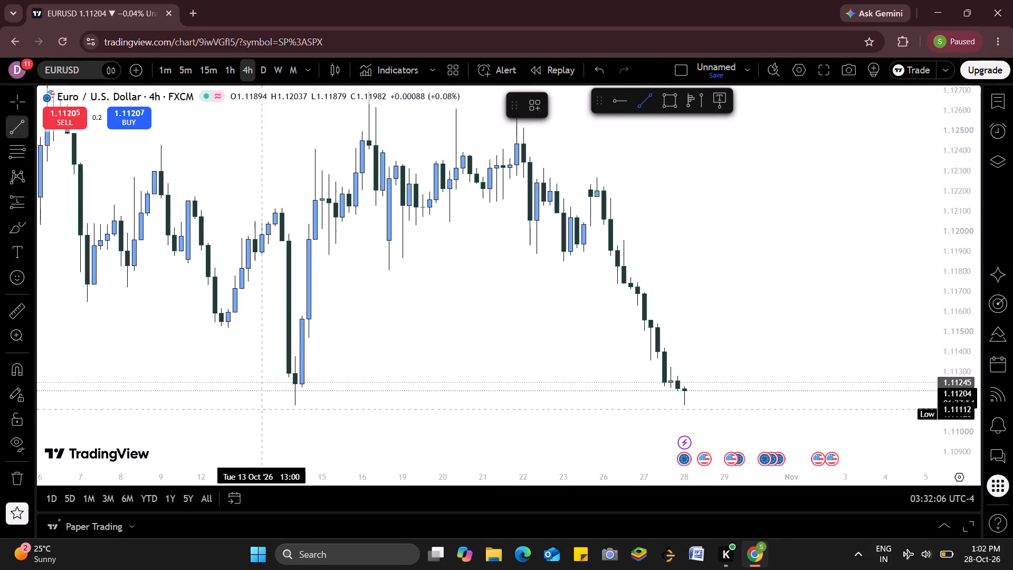
scroll(263, 408, "left", 1)
left_click_drag(265, 406, 299, 402)
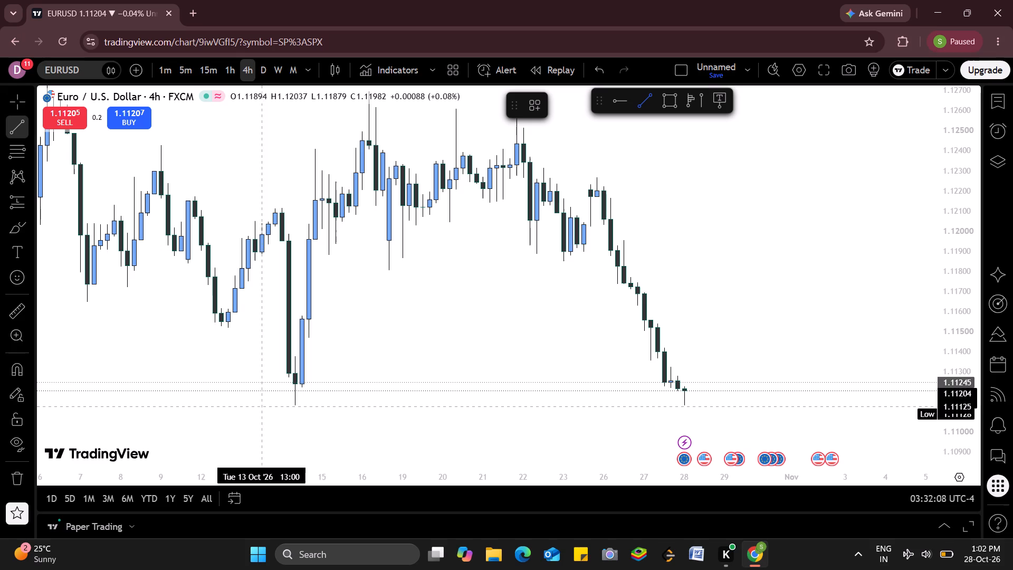
left_click_drag(299, 402, 333, 406)
left_click(333, 406)
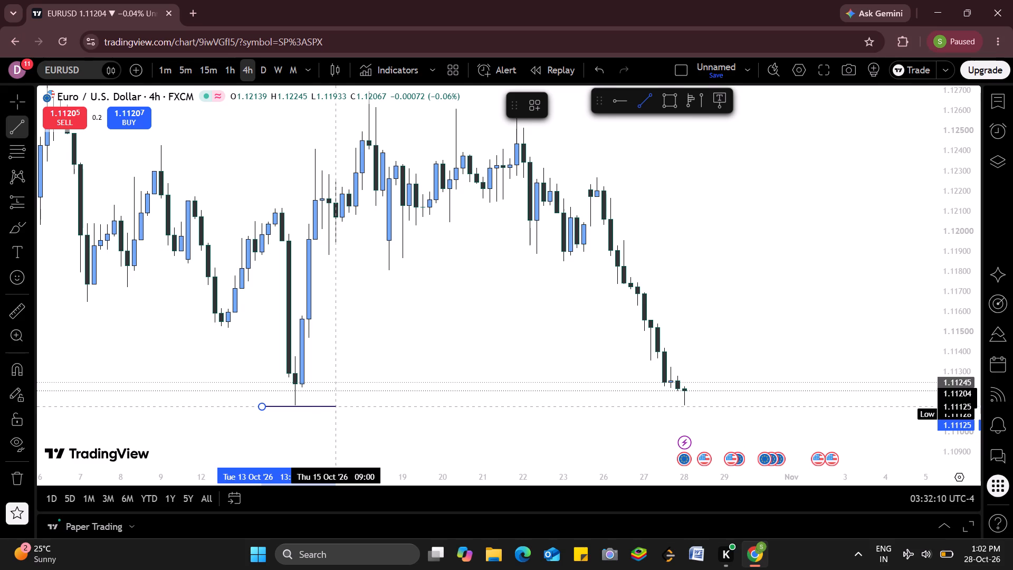
left_click(376, 392)
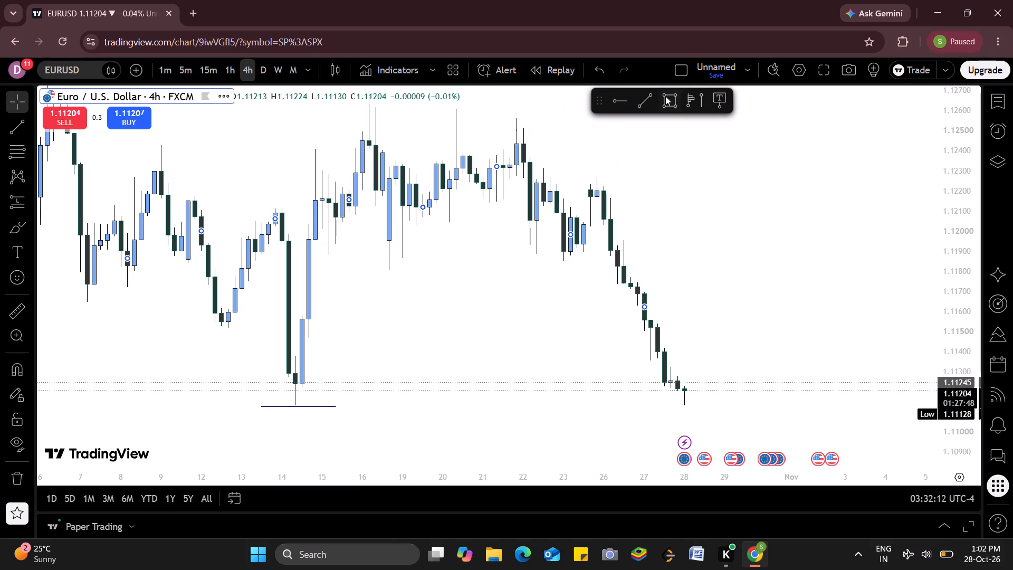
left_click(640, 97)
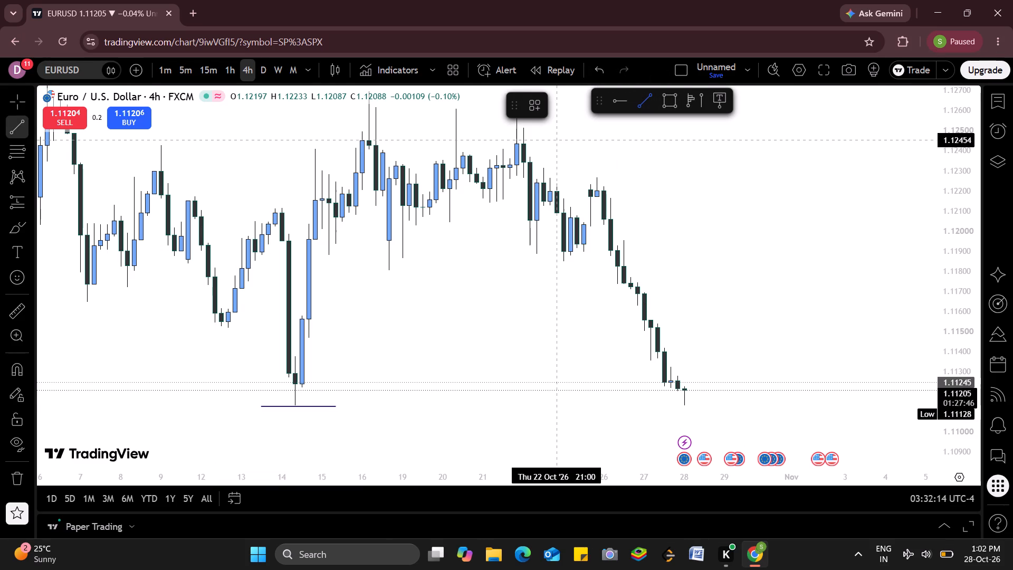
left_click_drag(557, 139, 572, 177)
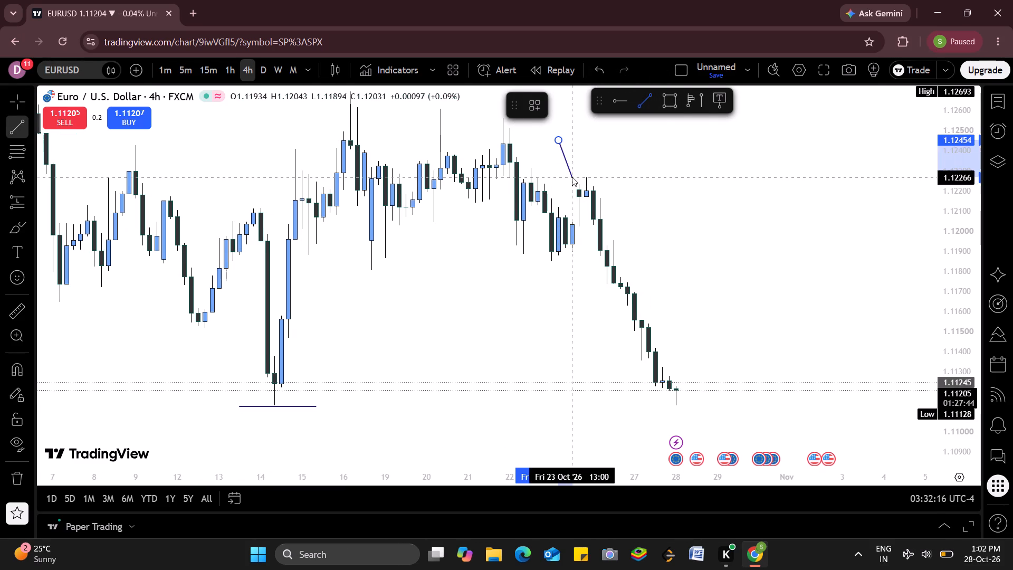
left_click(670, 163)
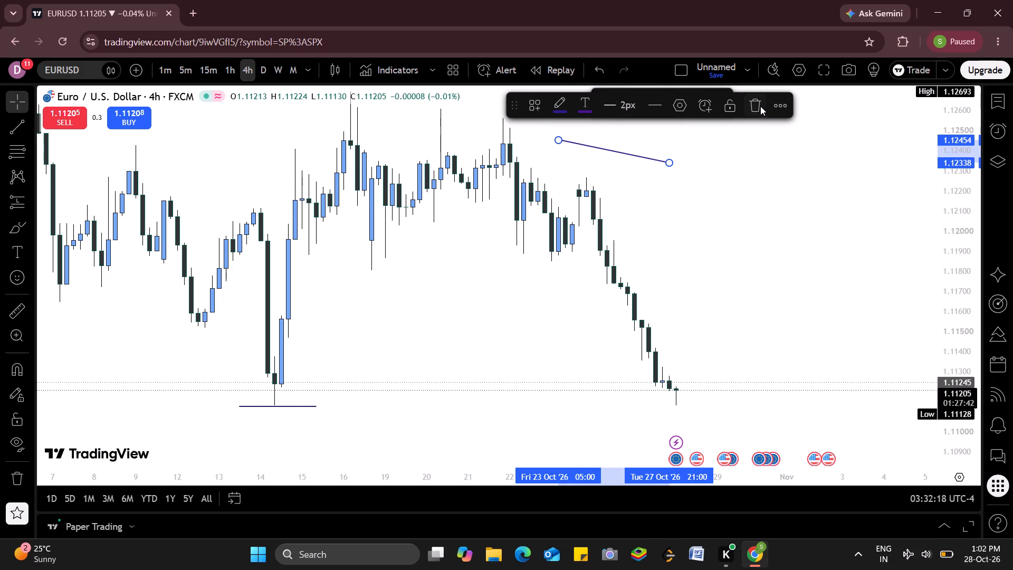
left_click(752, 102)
Draw a short, nearly horizontal trend line above the 16 October swing high at about 1.1270, from 15 to 19 October.
left_click_drag(727, 151, 752, 227)
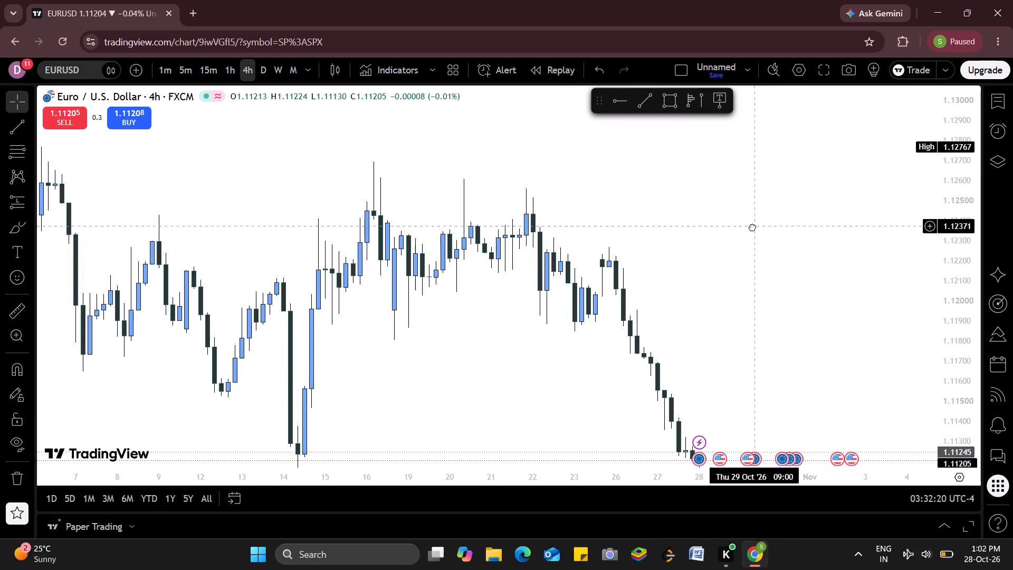
left_click_drag(752, 227, 670, 231)
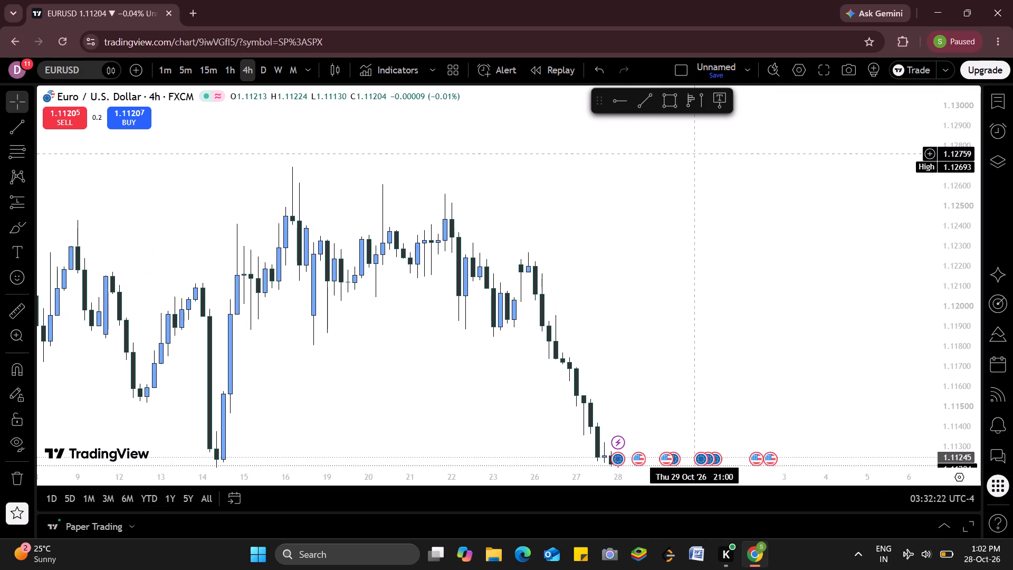
left_click(644, 112)
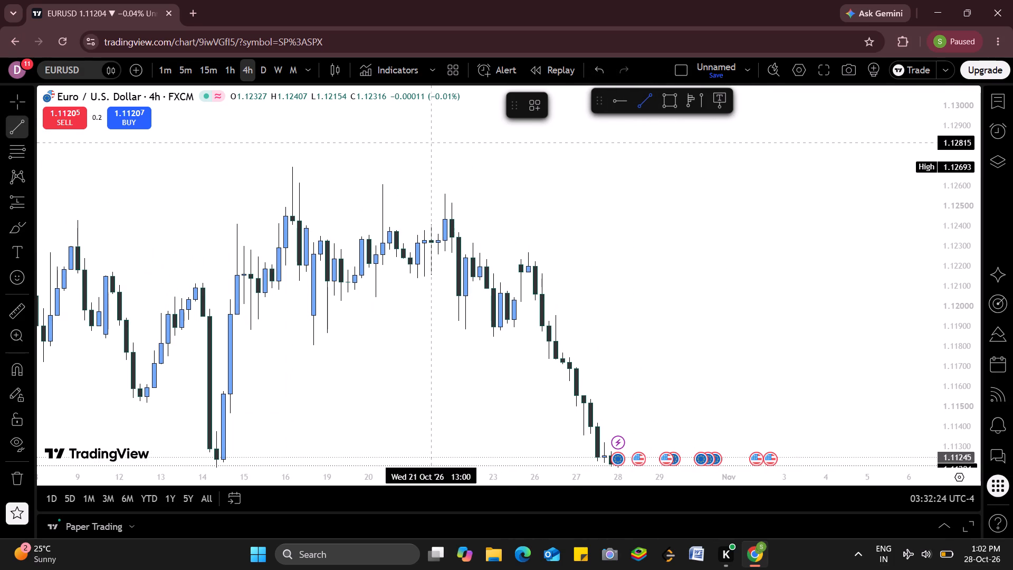
left_click_drag(272, 165, 332, 167)
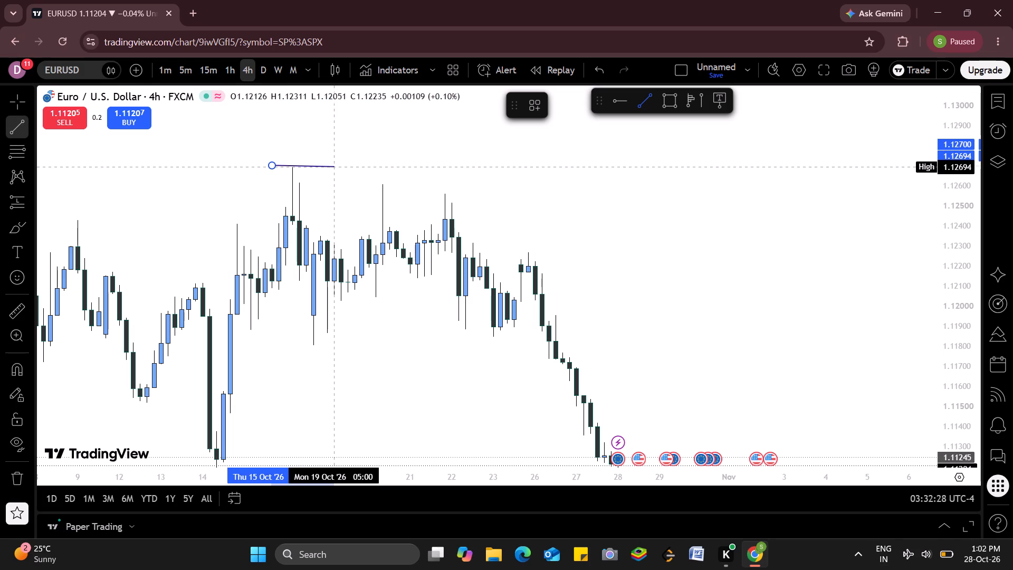
left_click_drag(332, 167, 332, 165)
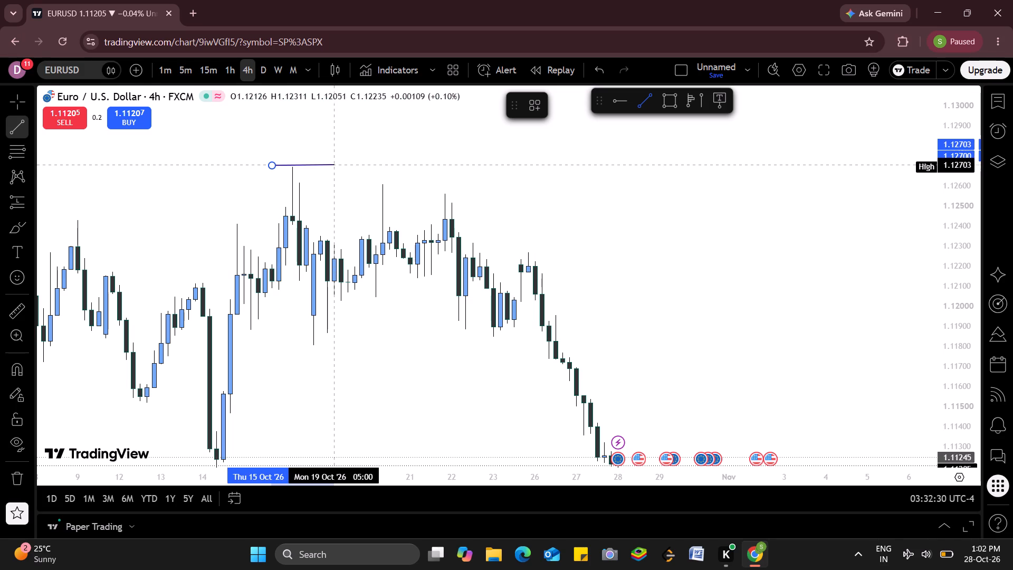
left_click_drag(332, 165, 332, 164)
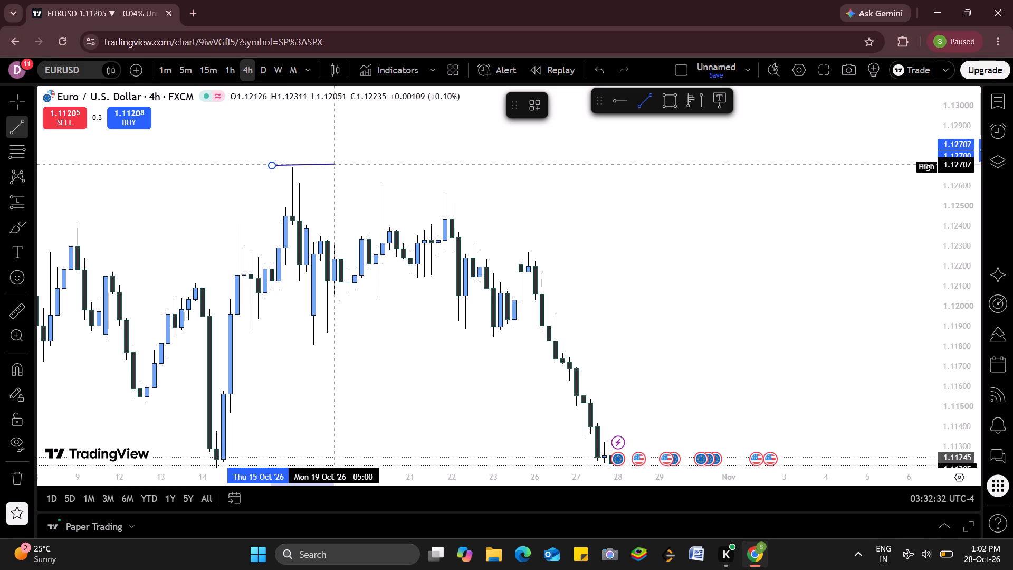
left_click_drag(332, 164, 332, 165)
left_click(332, 165)
left_click(391, 166)
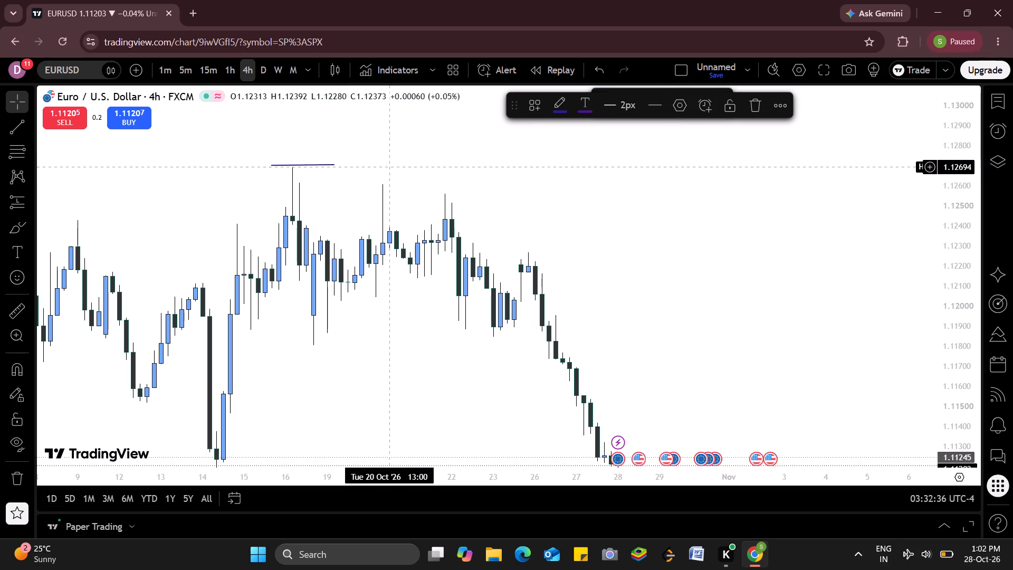
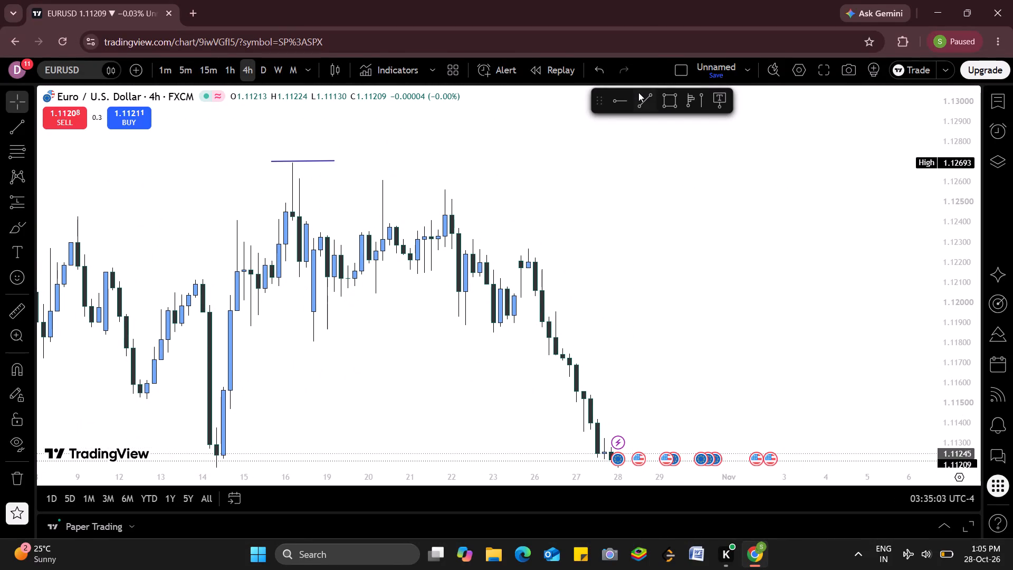
Draw a short, nearly horizontal trend line above the 22 October swing high at about 1.1256, from 21 to 22 October.
left_click(649, 104)
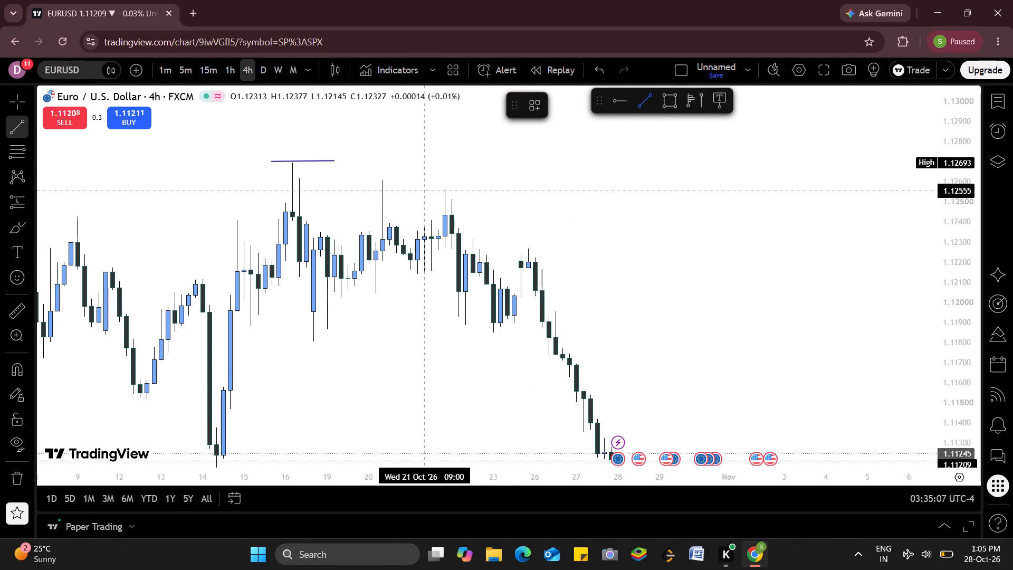
left_click_drag(423, 189, 474, 187)
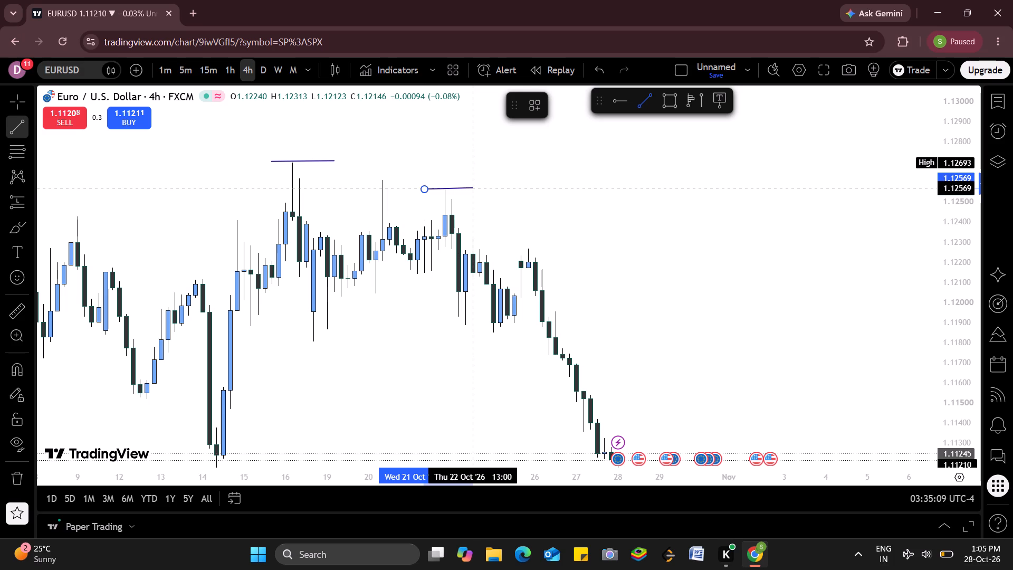
left_click_drag(474, 187, 467, 188)
left_click(467, 188)
left_click(486, 197)
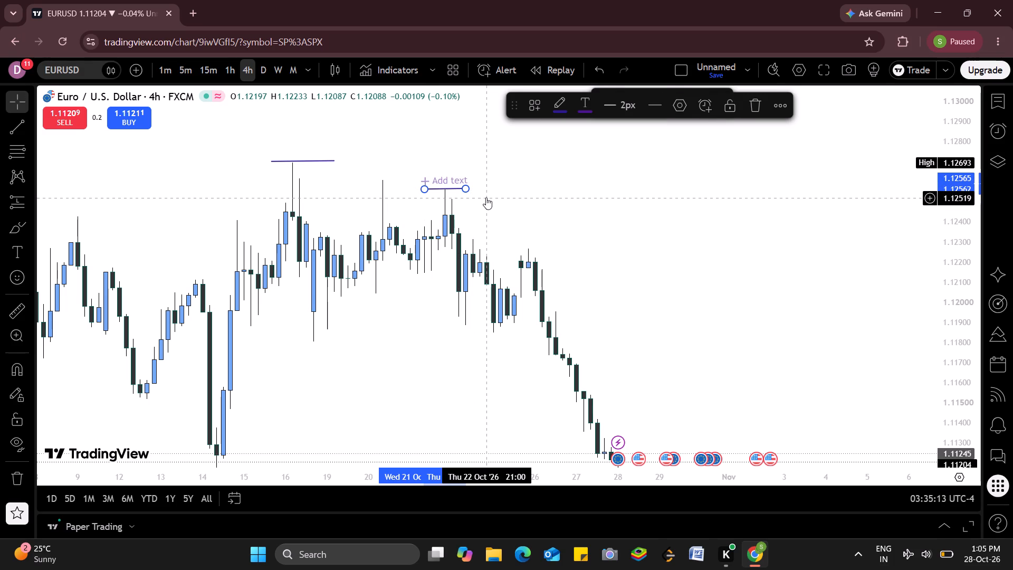
left_click(486, 197)
left_click(486, 197)
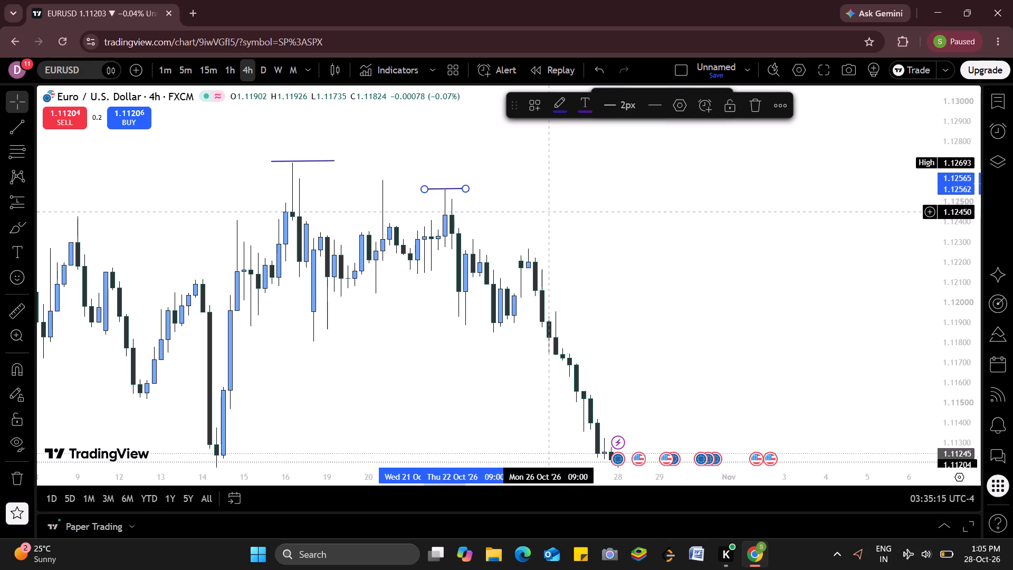
left_click(547, 212)
Draw a short horizontal trend line under the 22 October swing low at about 1.1188, spanning roughly that day.
left_click_drag(547, 212, 485, 135)
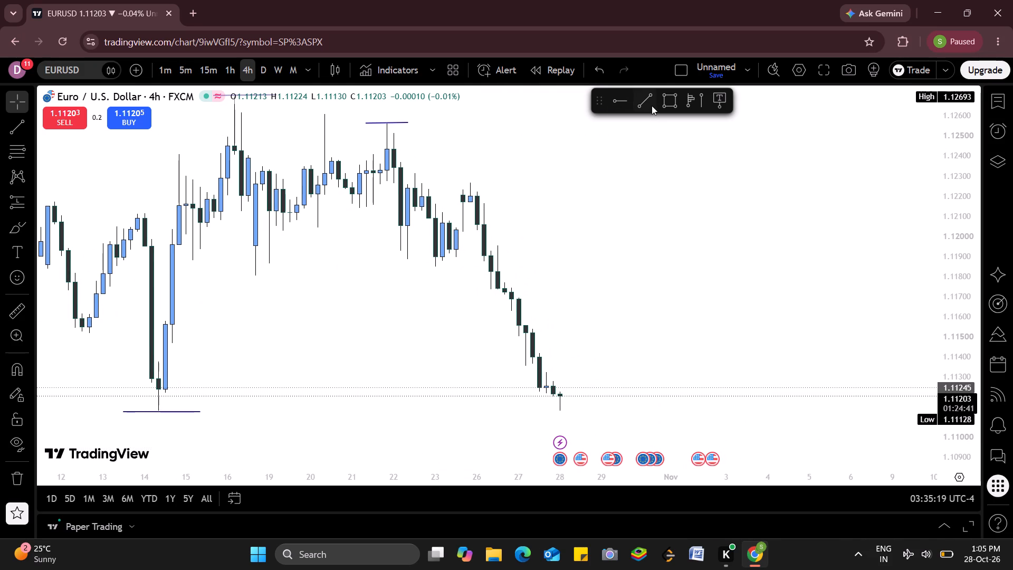
left_click(652, 106)
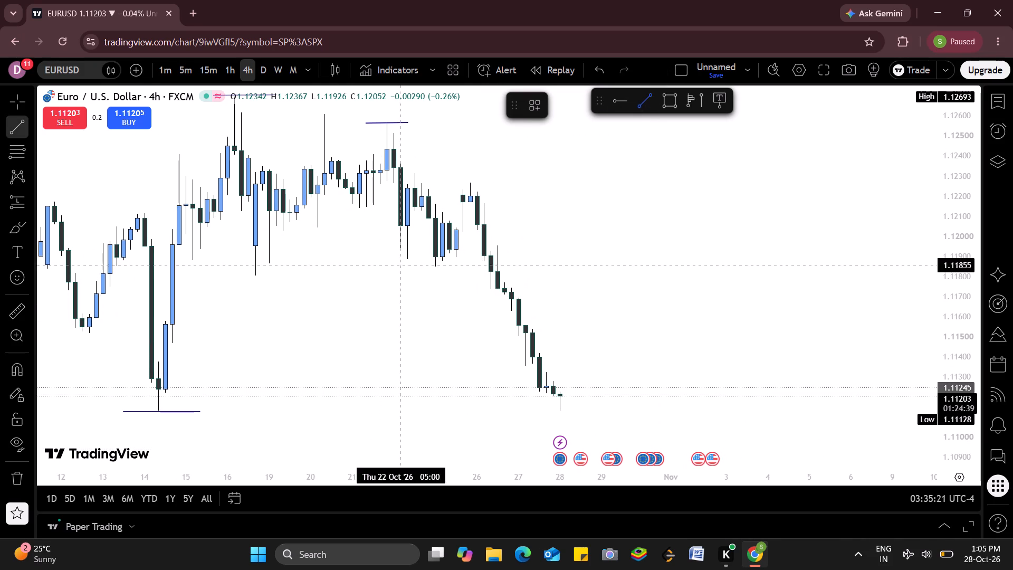
left_click_drag(385, 259, 423, 259)
left_click(423, 259)
left_click(558, 244)
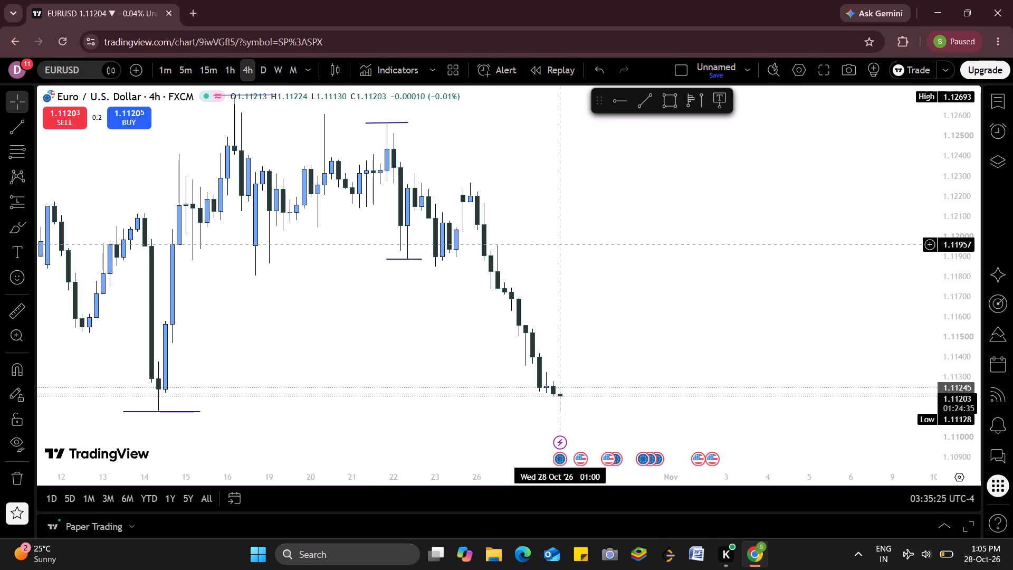
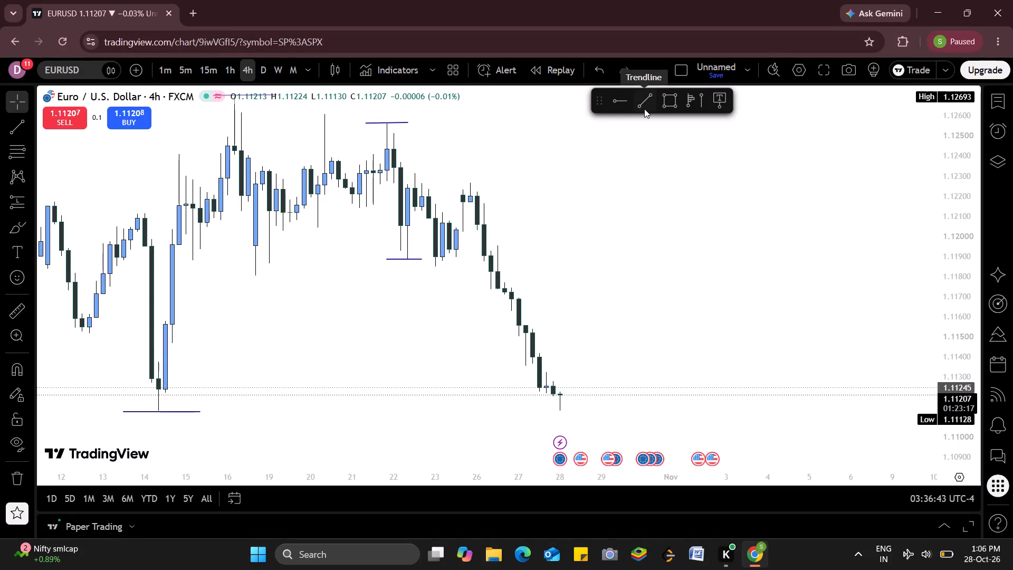
Start another trend line on the EURUSD 4-hour chart with the Trendline tool.
left_click(644, 109)
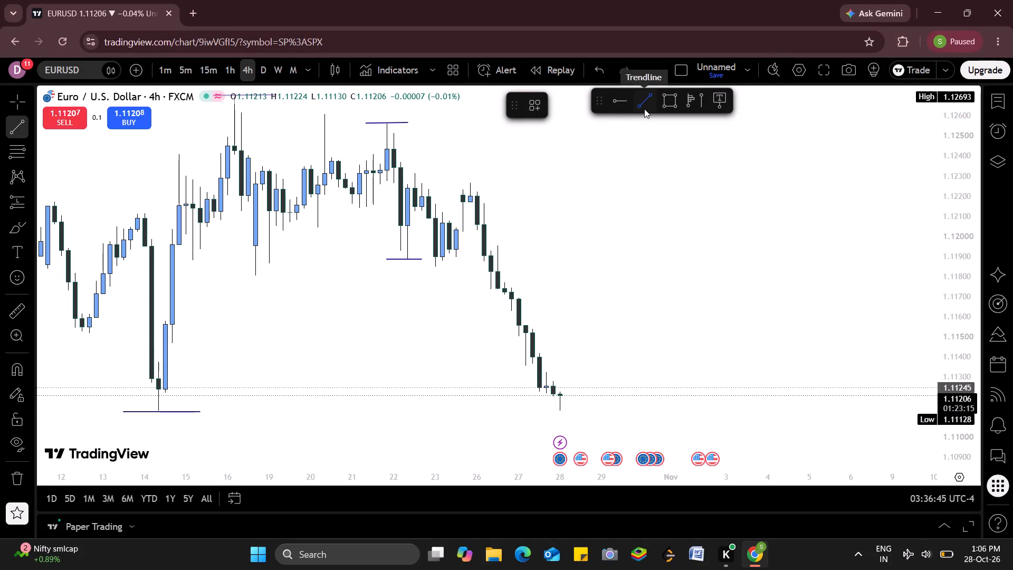
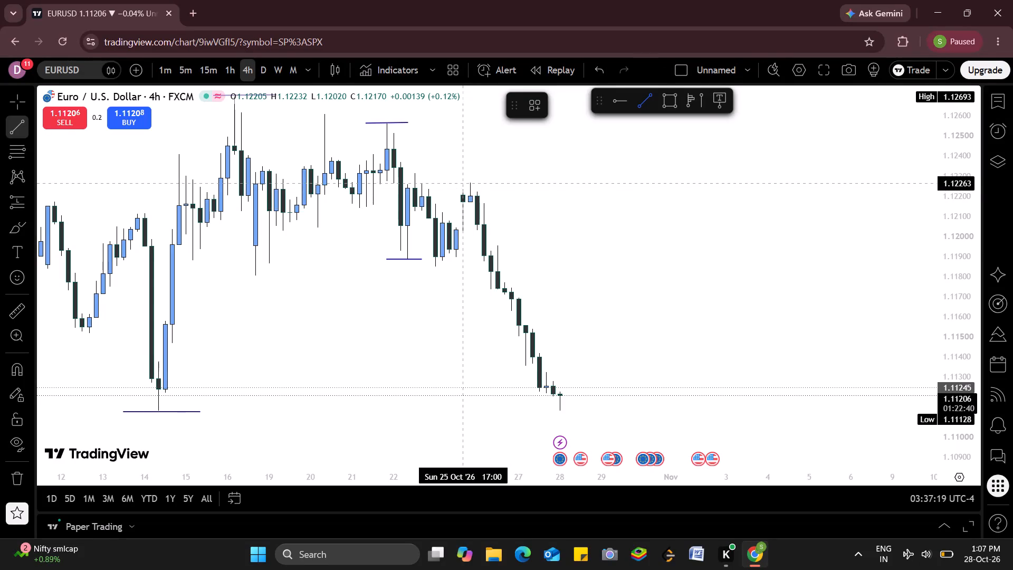
Draw a short near-horizontal trend line across the 26 October swing high, from about 1.12263 to 1.12259.
double_click(462, 183)
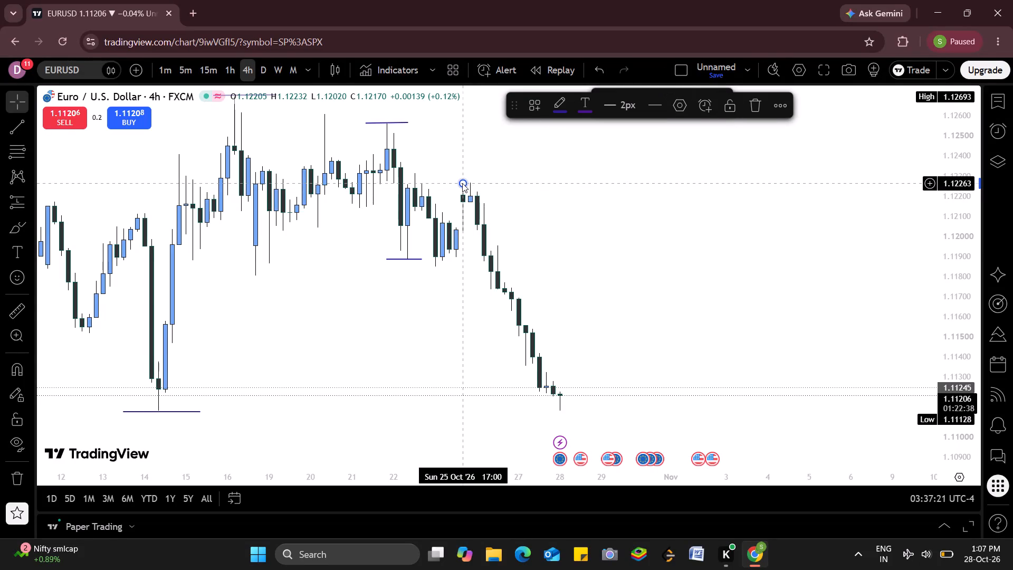
left_click_drag(462, 183, 485, 184)
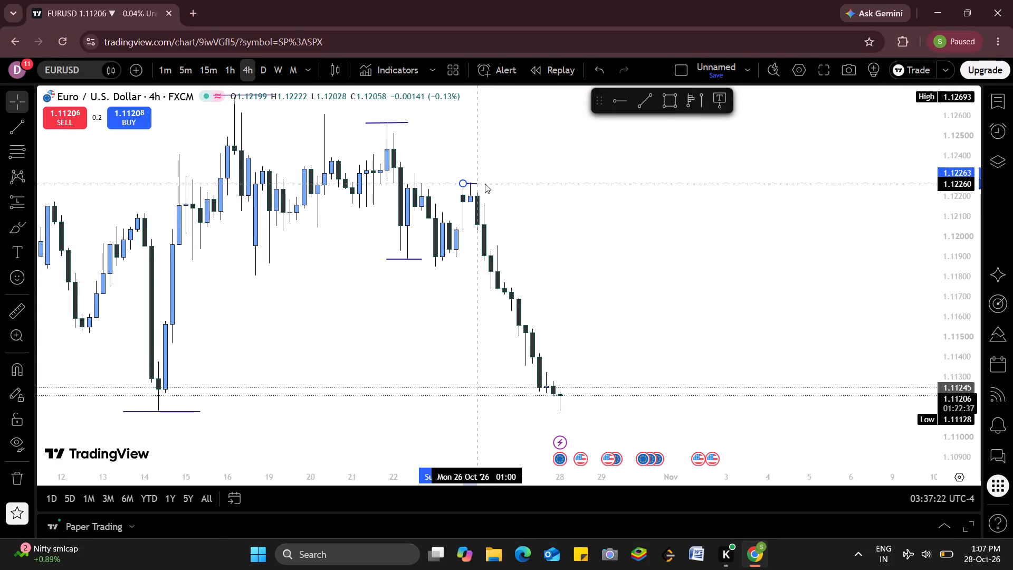
left_click_drag(485, 184, 483, 191)
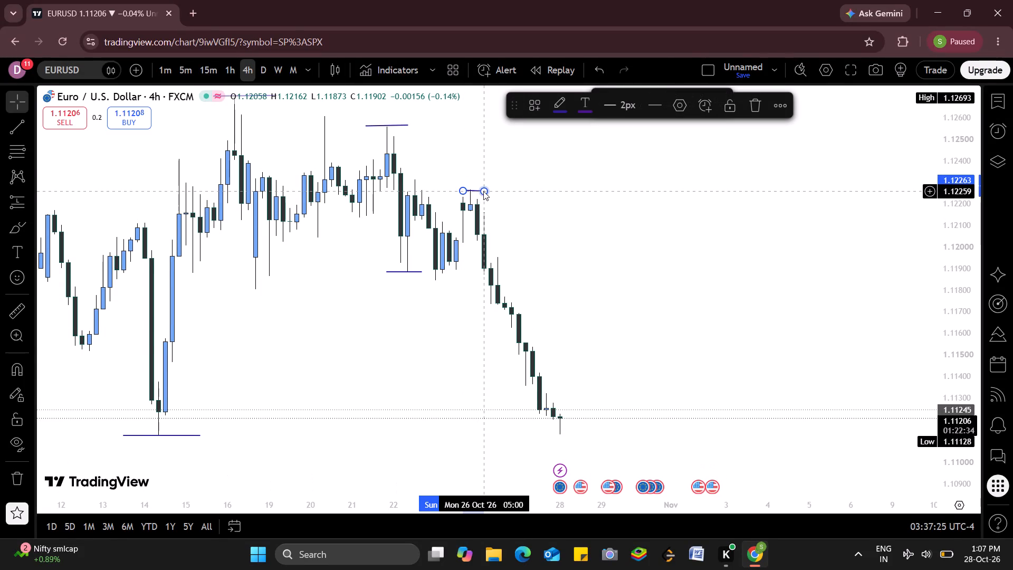
left_click(528, 194)
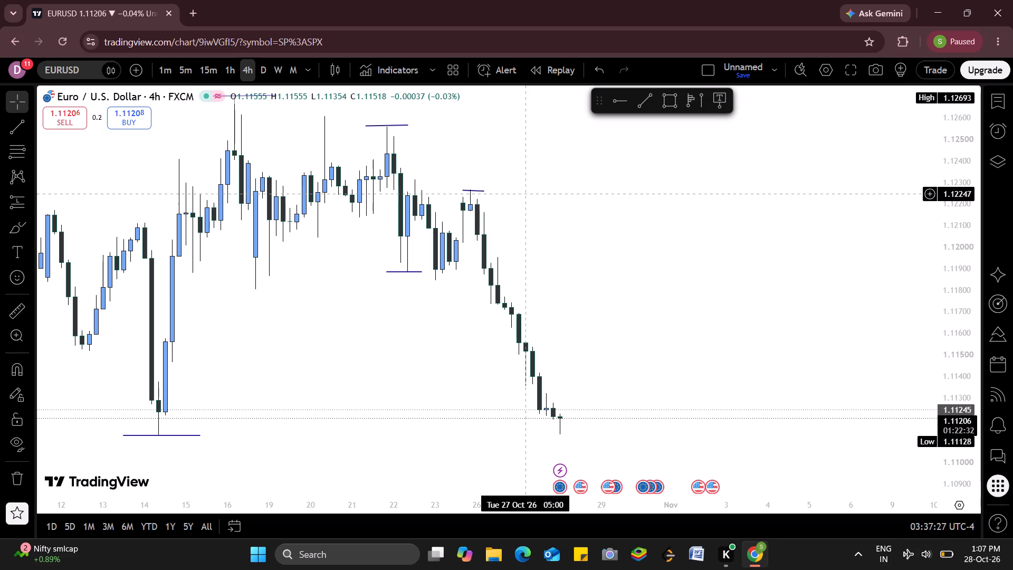
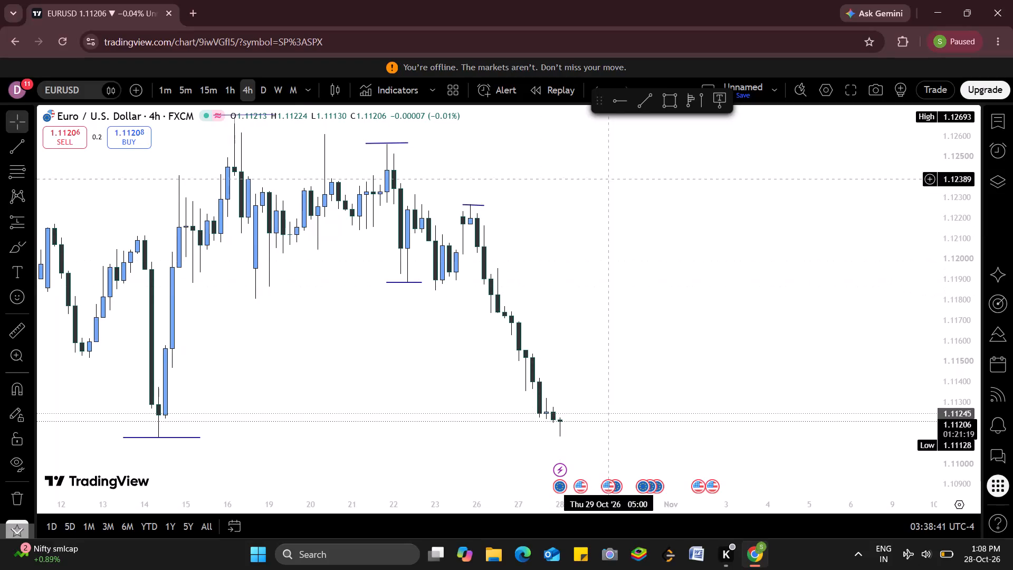
Draw a horizontal trend line at about 1.11809 under the mid-October low, from 16 October 05:00 to 26 October 13:00.
left_click_drag(603, 218, 675, 168)
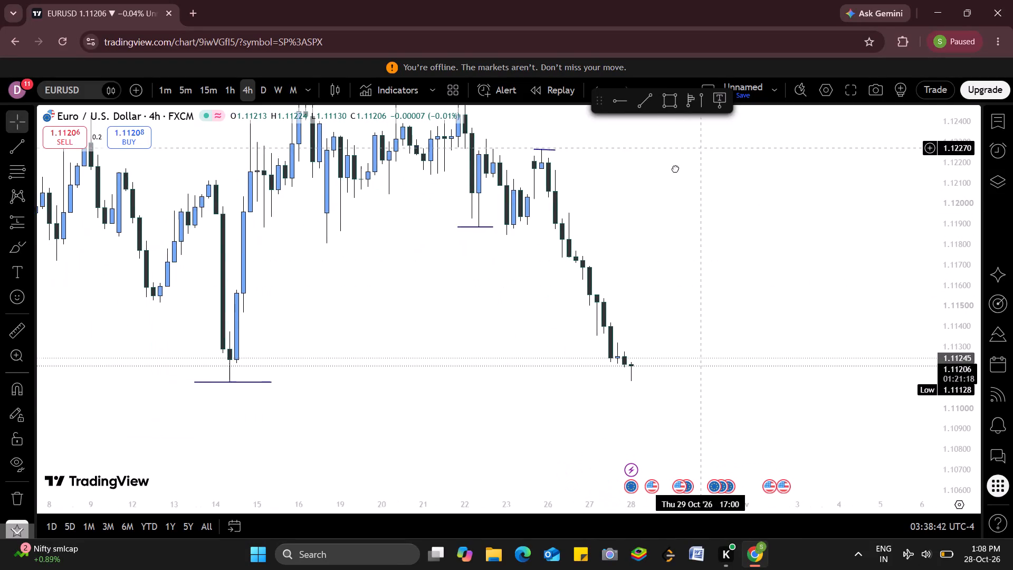
left_click_drag(675, 168, 661, 223)
left_click(661, 223)
left_click_drag(661, 223, 616, 199)
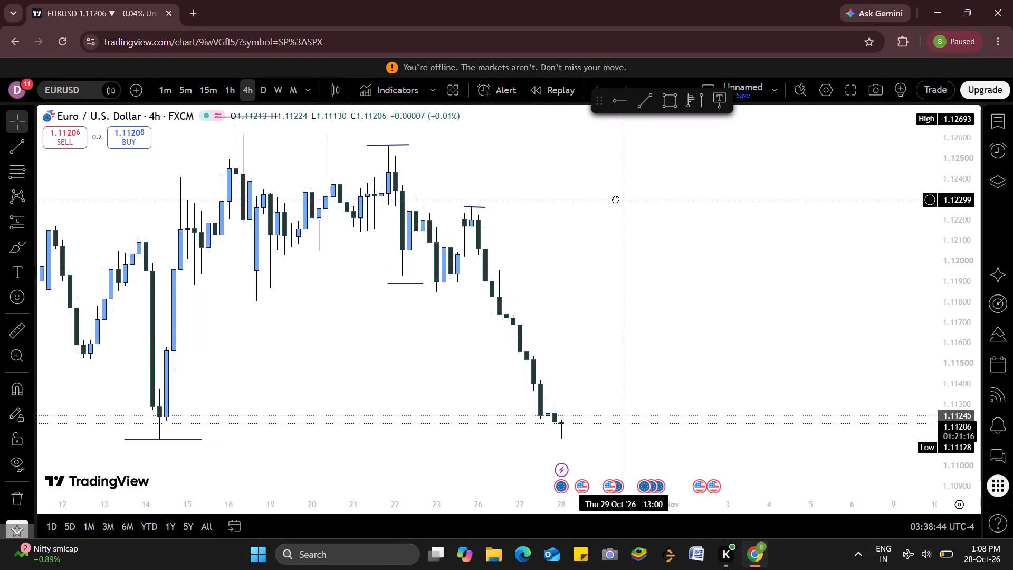
left_click_drag(616, 199, 614, 196)
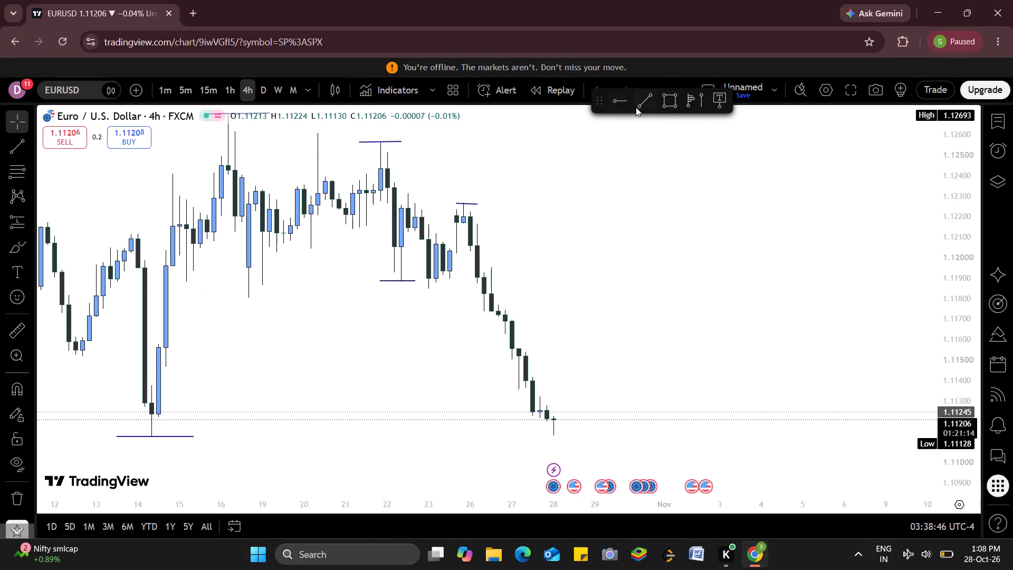
left_click(641, 108)
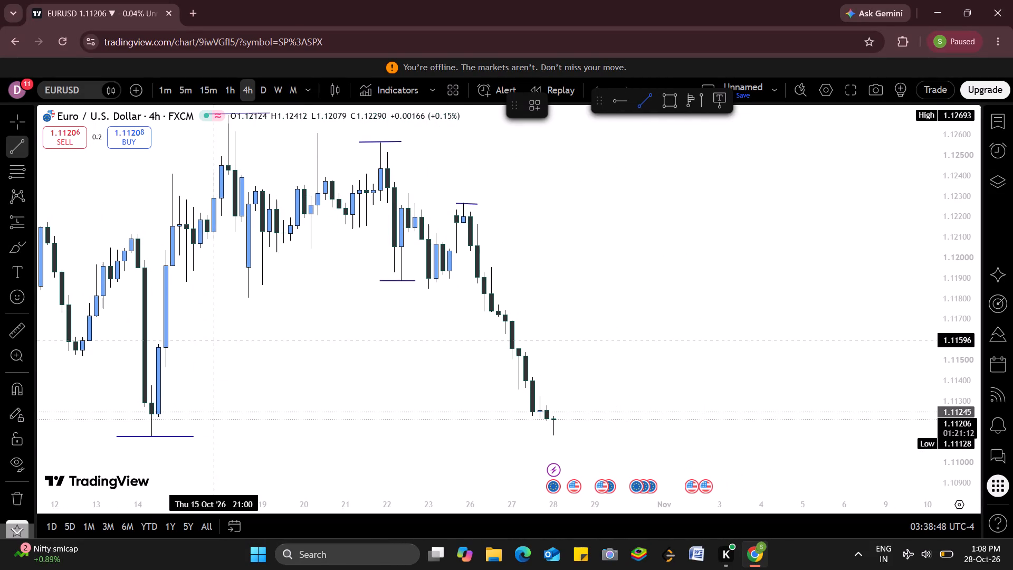
left_click_drag(225, 297, 428, 309)
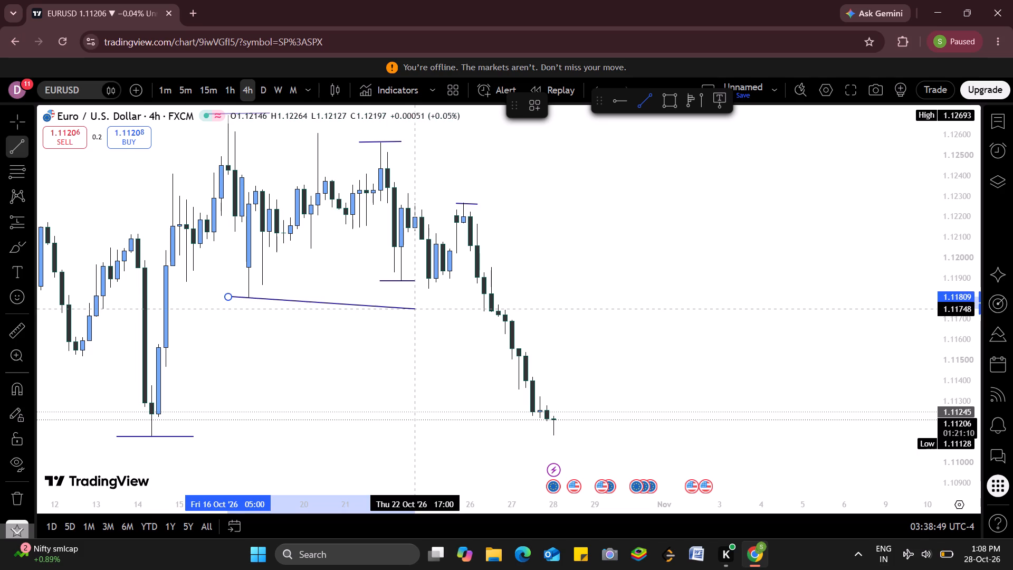
left_click_drag(428, 309, 485, 297)
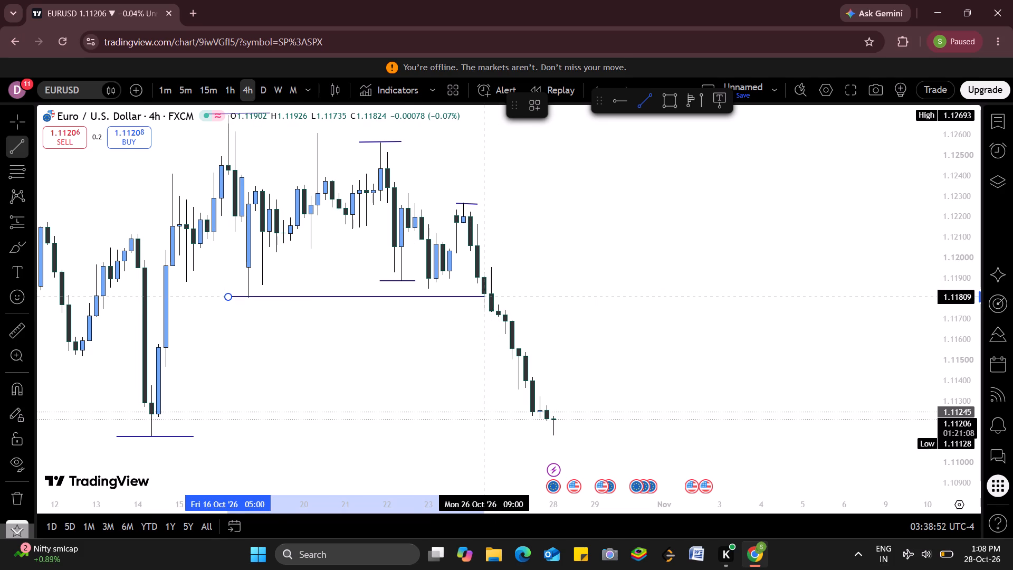
left_click_drag(485, 297, 486, 297)
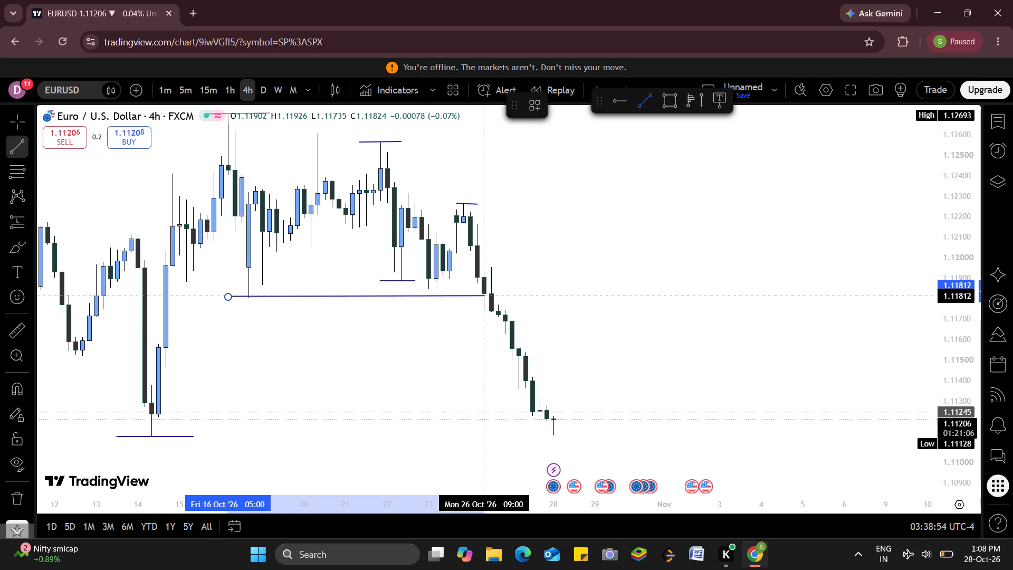
left_click_drag(486, 297, 489, 297)
left_click(489, 297)
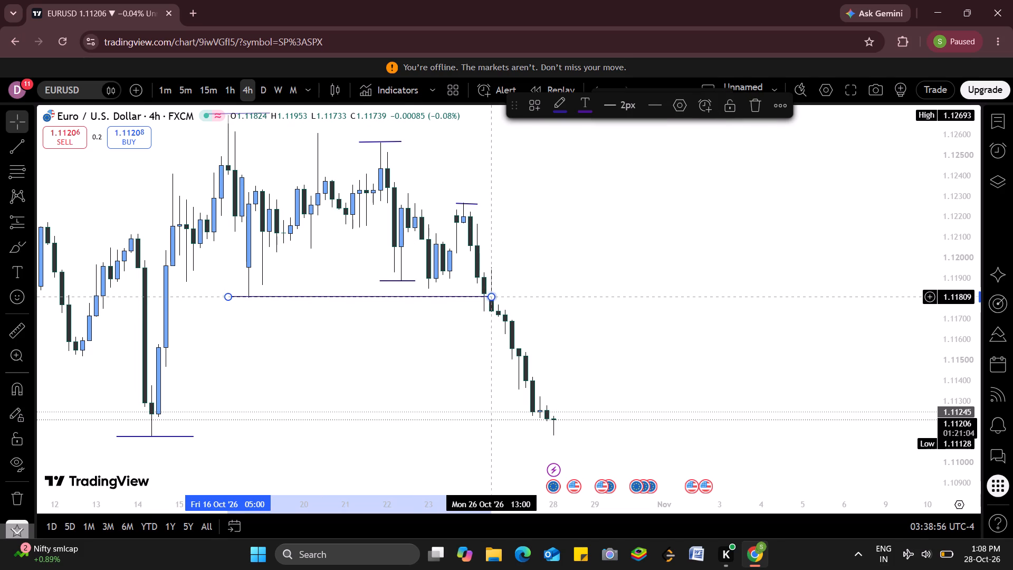
left_click(532, 291)
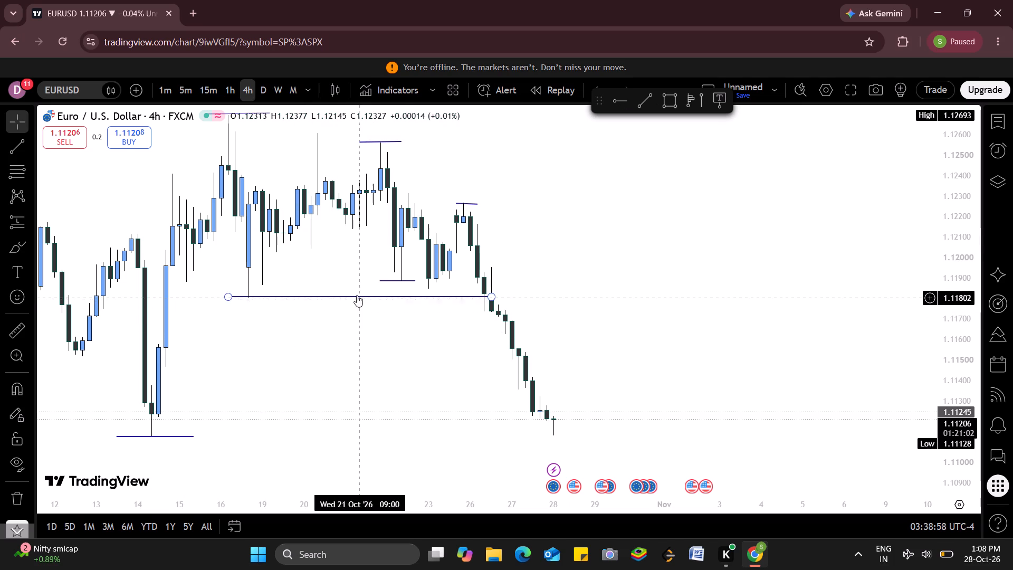
Add the text label "lqs" to the long horizontal trend line at 1.11809.
left_click(356, 293)
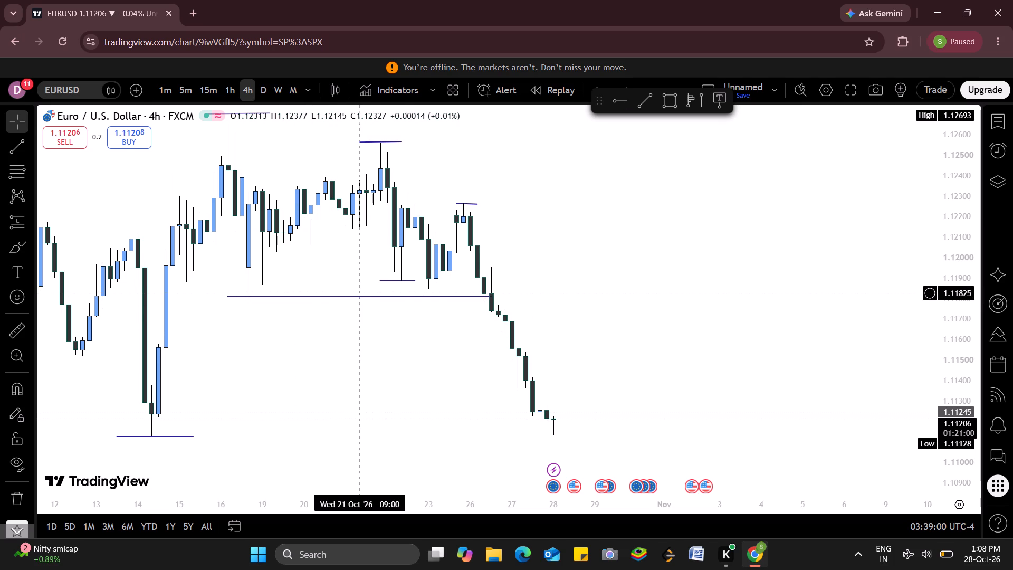
left_click(361, 295)
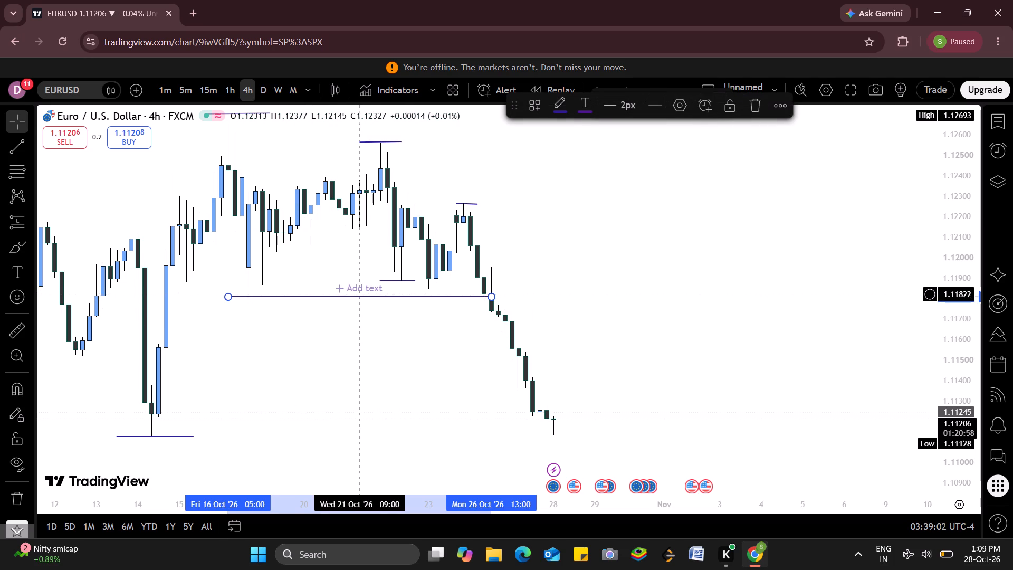
left_click(362, 288)
key("l")
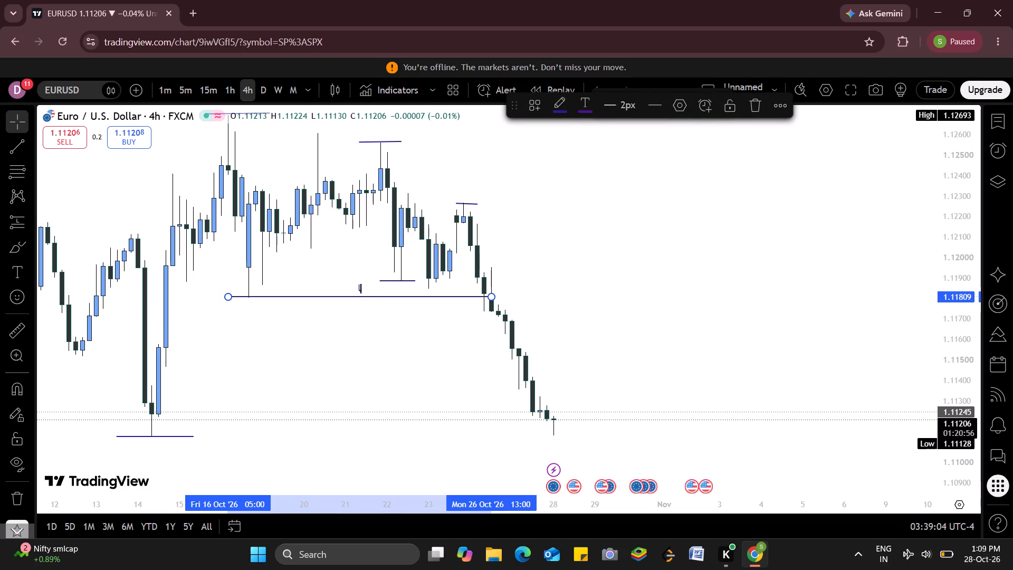
type("qs")
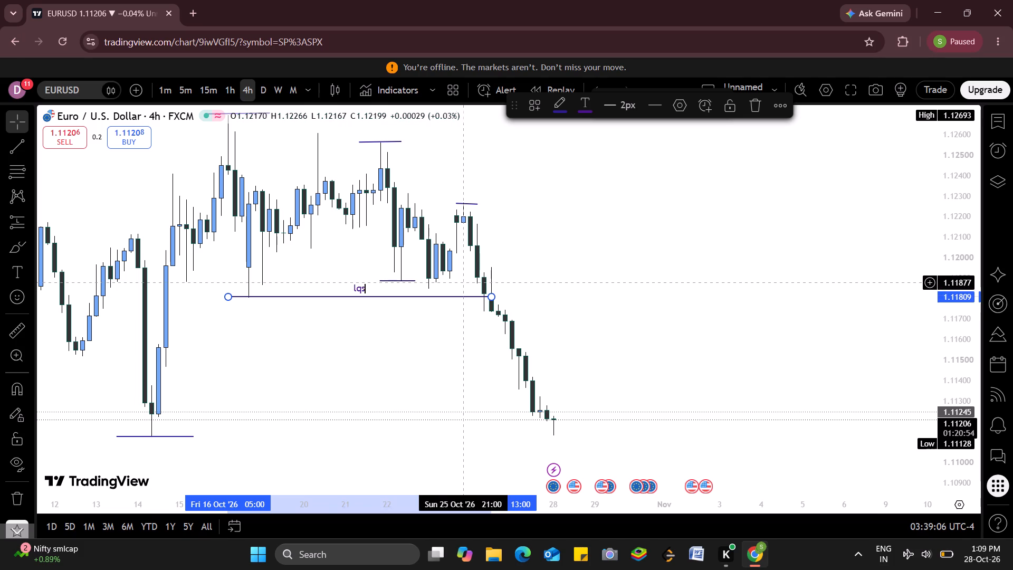
left_click(723, 241)
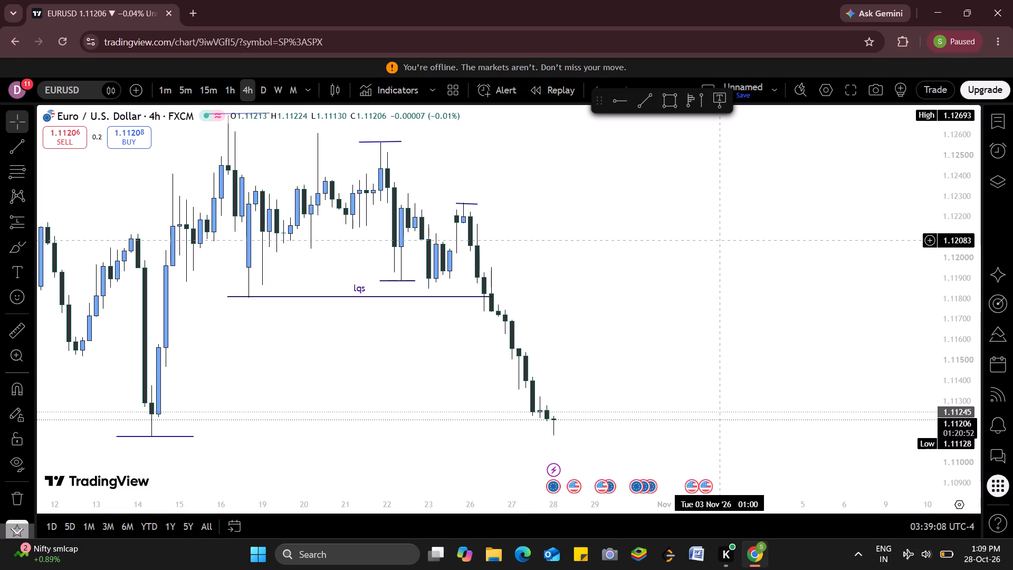
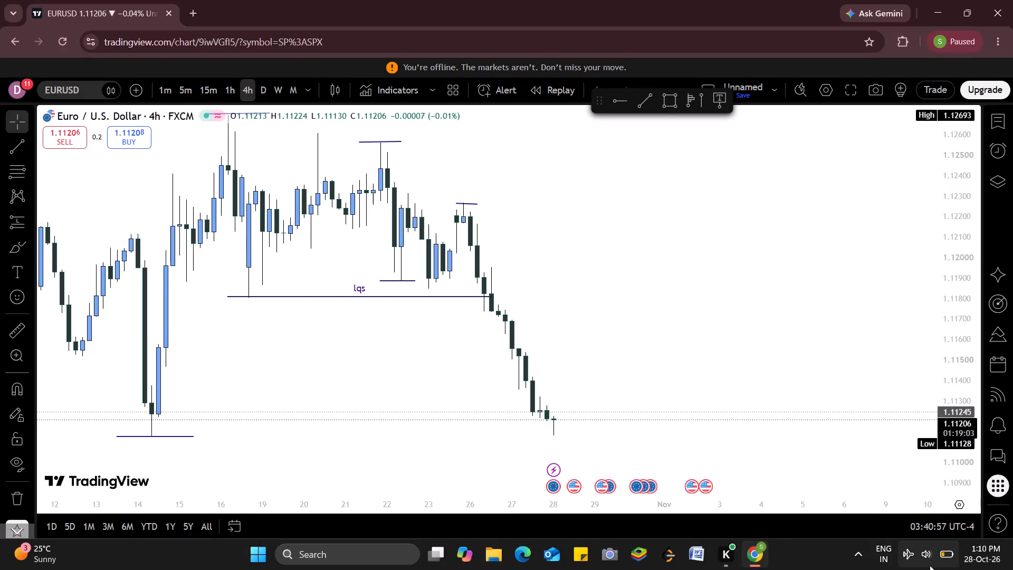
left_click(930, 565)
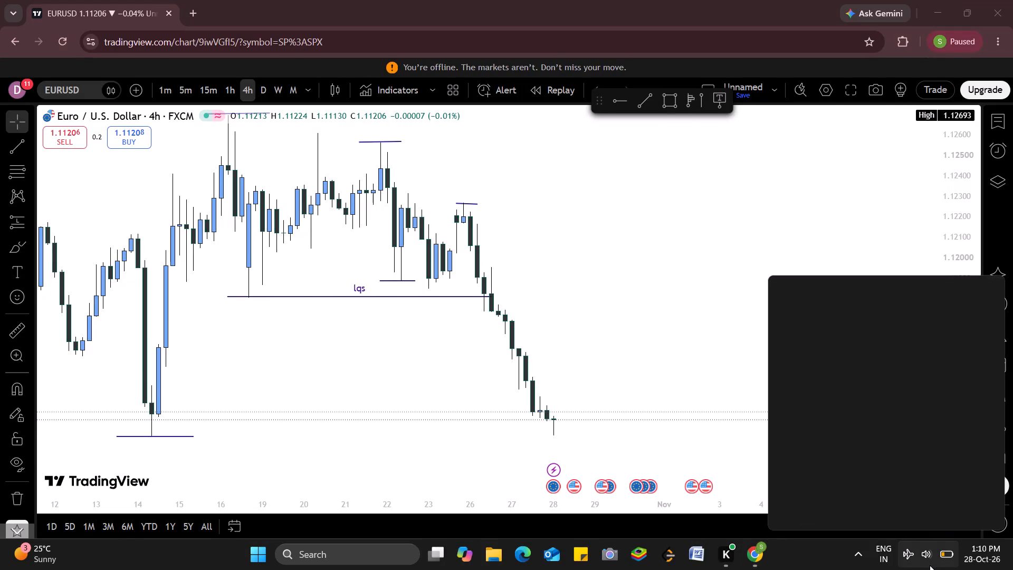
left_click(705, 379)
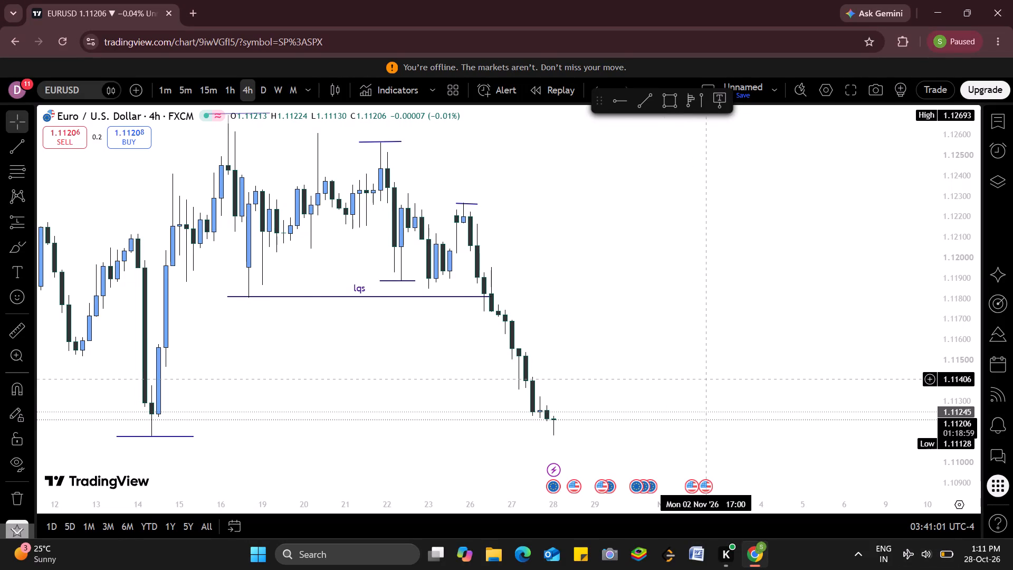
Extend the short trend line under the 14 October low horizontally at about 1.11125 to 28 October 21:00.
scroll(610, 263, "up", 1)
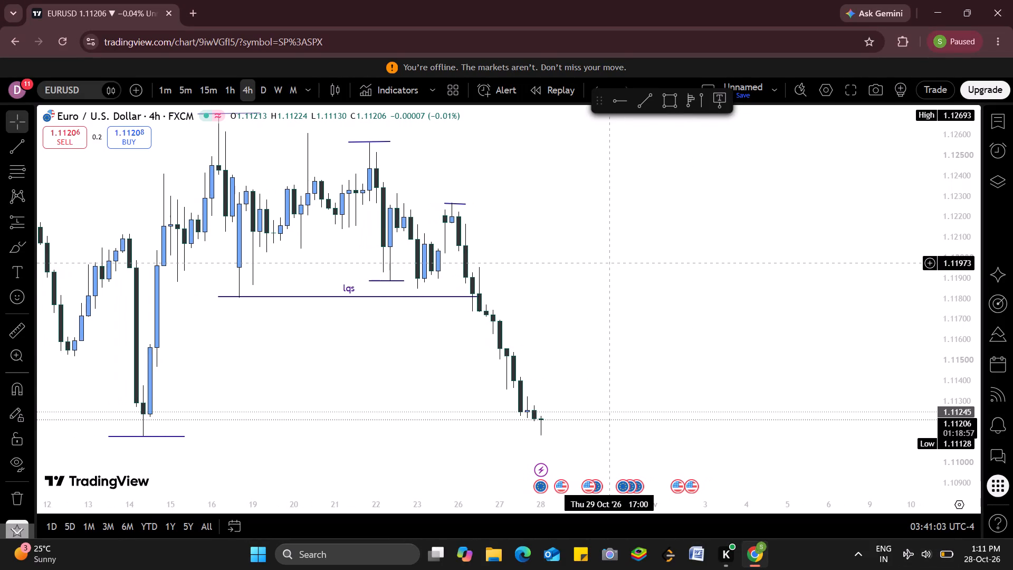
left_click_drag(610, 263, 653, 233)
scroll(340, 353, "left", 1)
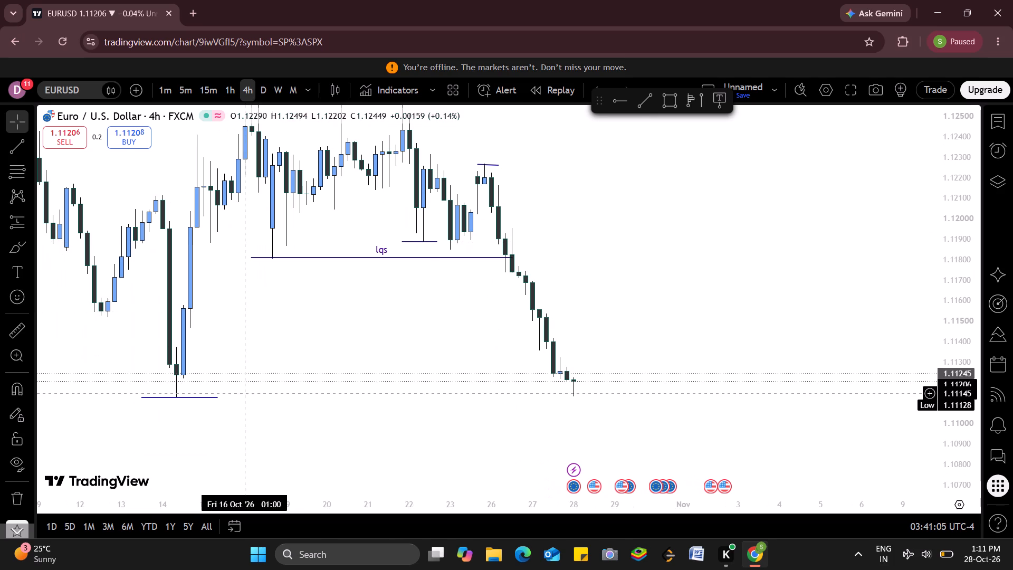
scroll(242, 394, "left", 2)
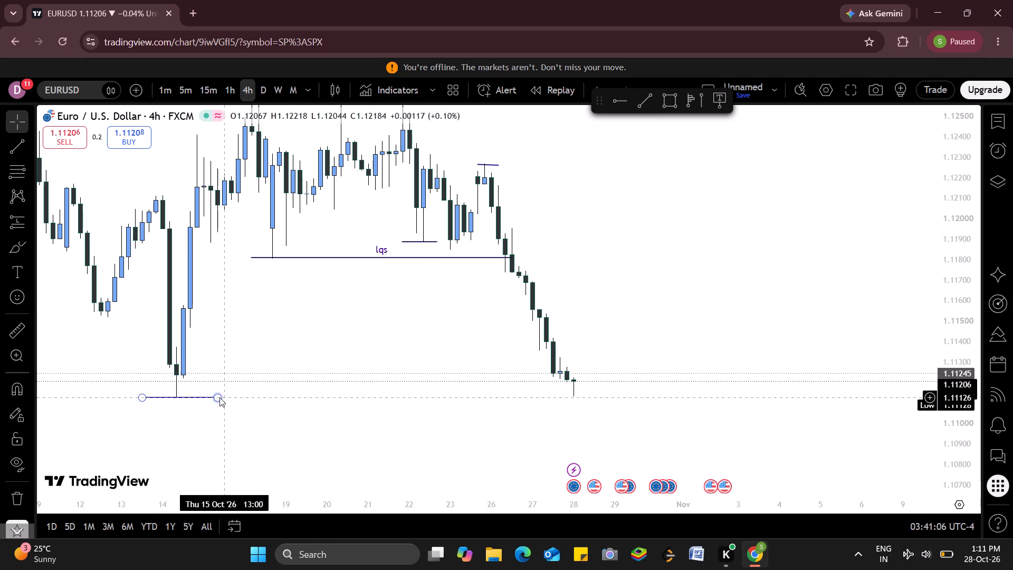
scroll(219, 397, "left", 1)
left_click_drag(214, 396, 506, 399)
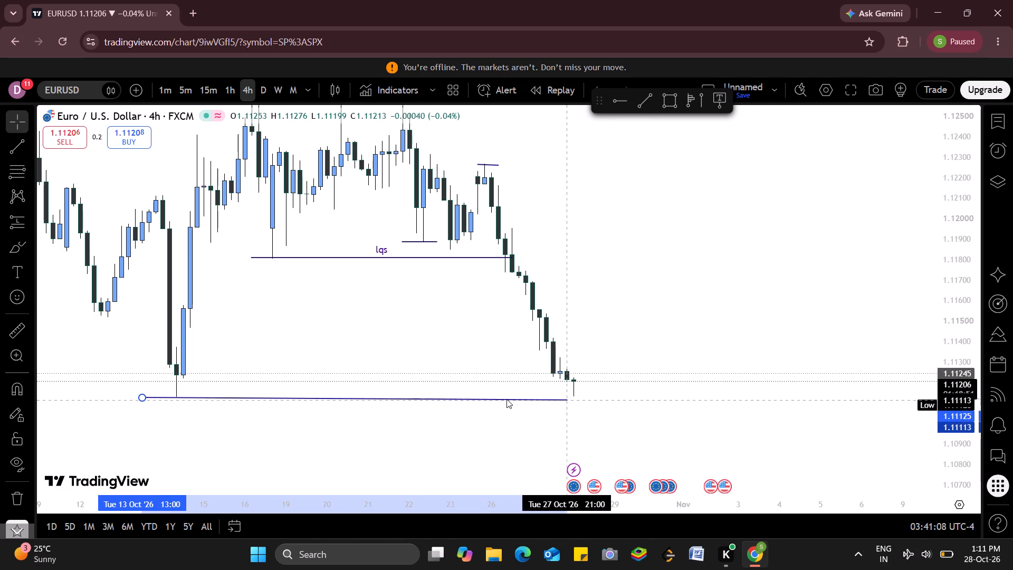
left_click_drag(506, 399, 502, 410)
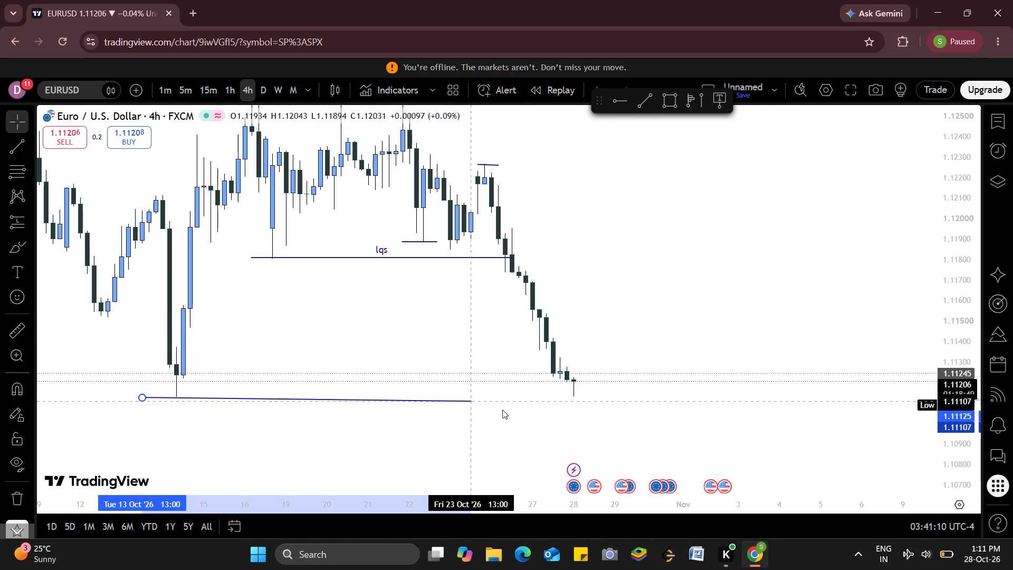
left_click_drag(502, 410, 606, 394)
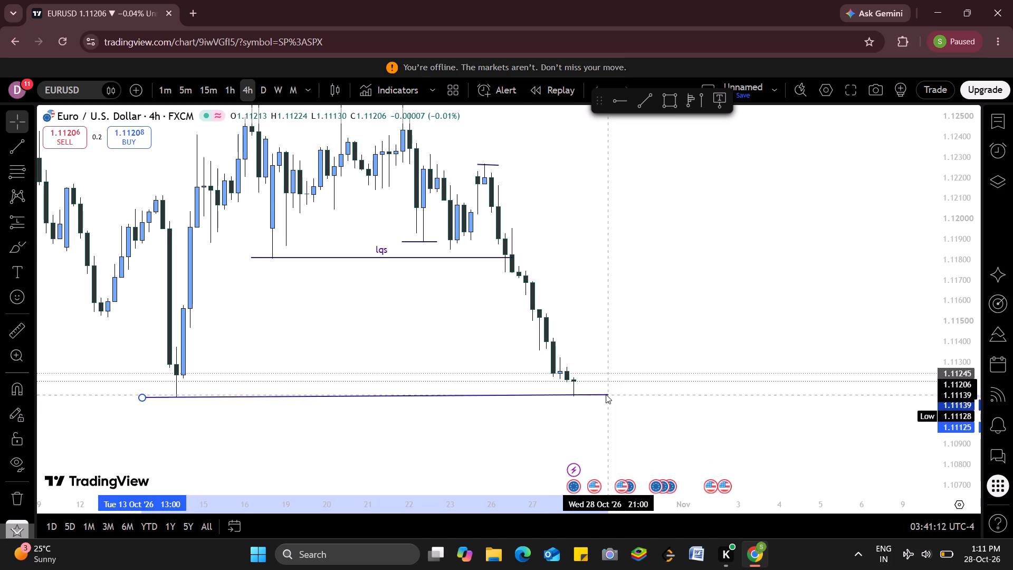
left_click_drag(606, 394, 605, 398)
left_click(605, 398)
left_click(633, 412)
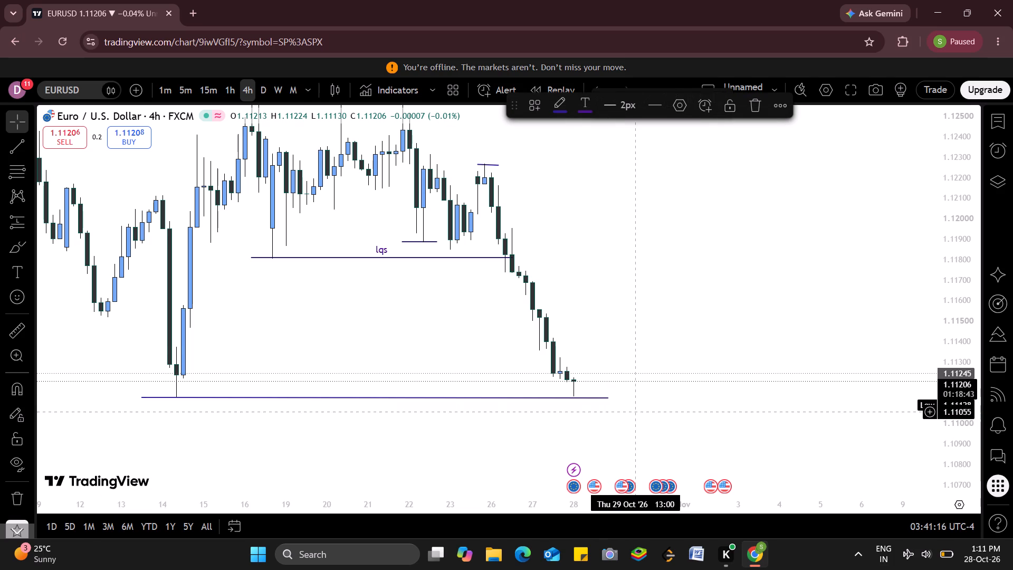
Draw a rectangle over the price gap between about 1.12028 and 1.11925, from 25 October 21:00 to 28 October 09:00.
left_click_drag(632, 345, 649, 383)
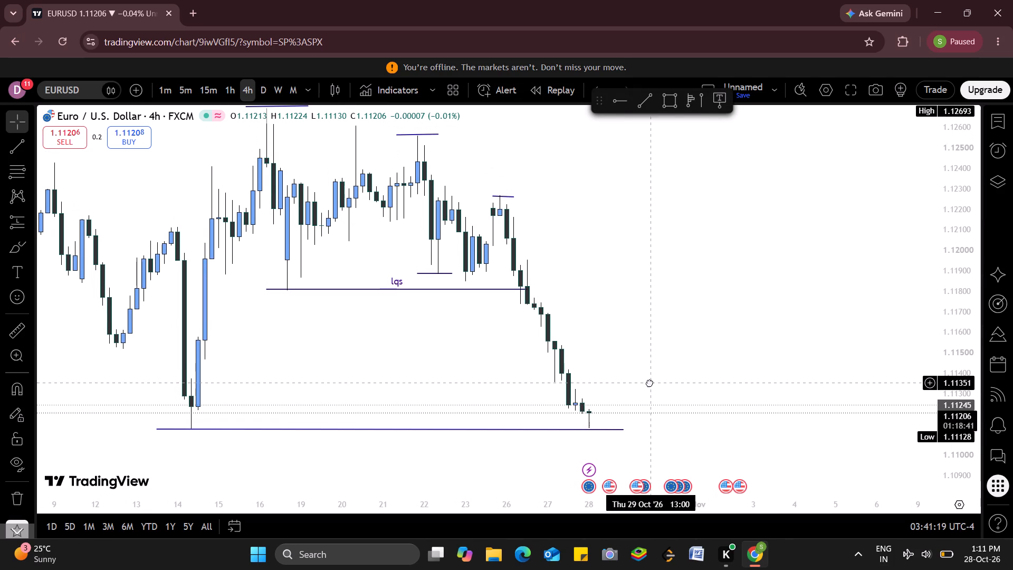
left_click_drag(649, 383, 546, 395)
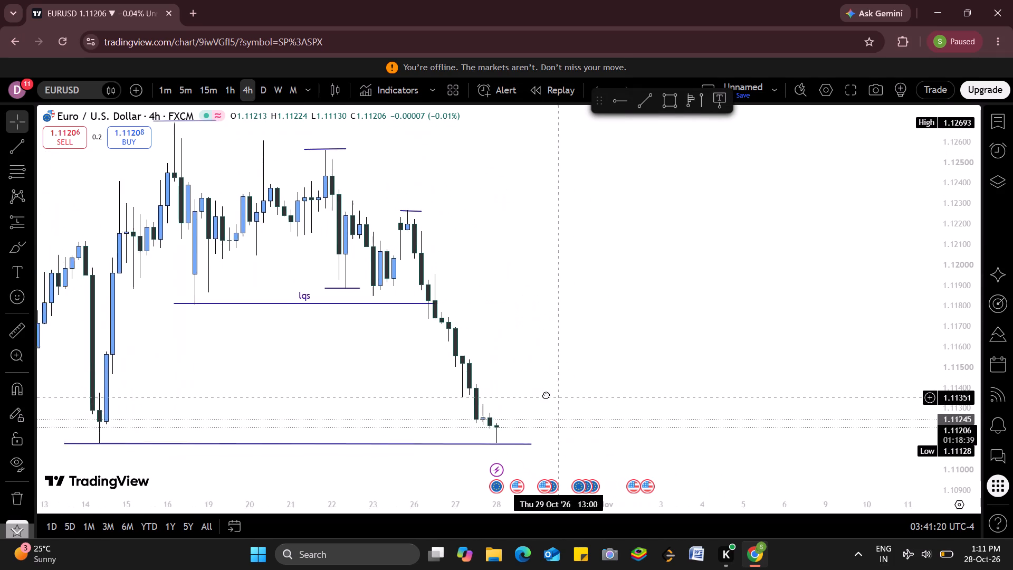
left_click_drag(546, 395, 539, 388)
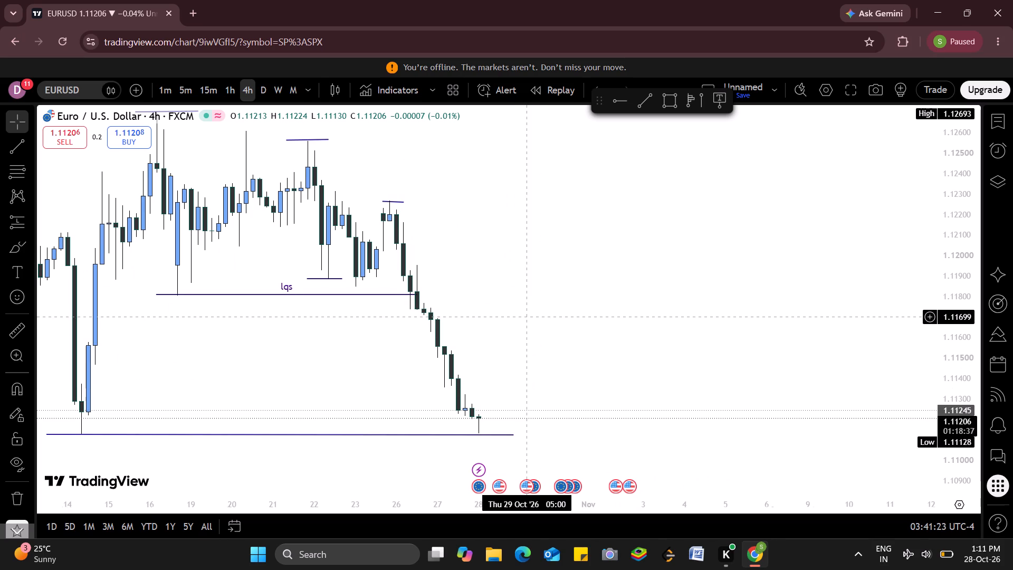
right_click(530, 317)
left_click(530, 317)
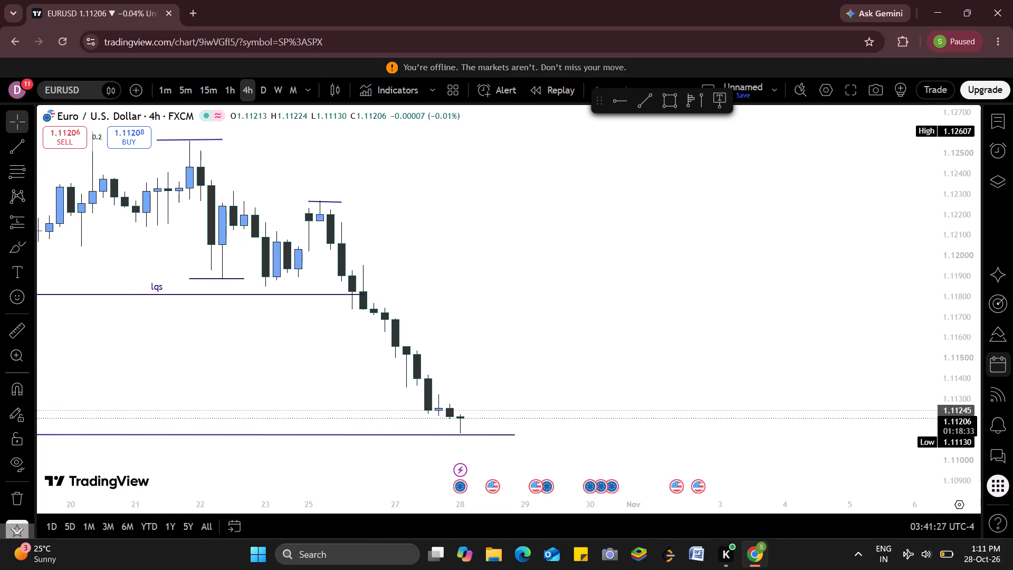
left_click_drag(957, 383, 905, 189)
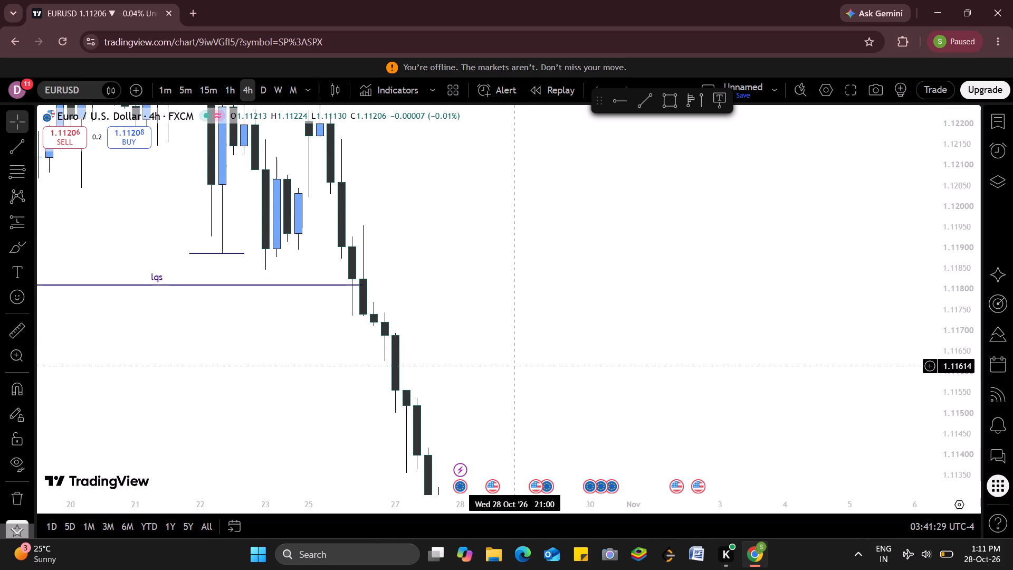
left_click_drag(513, 366, 563, 459)
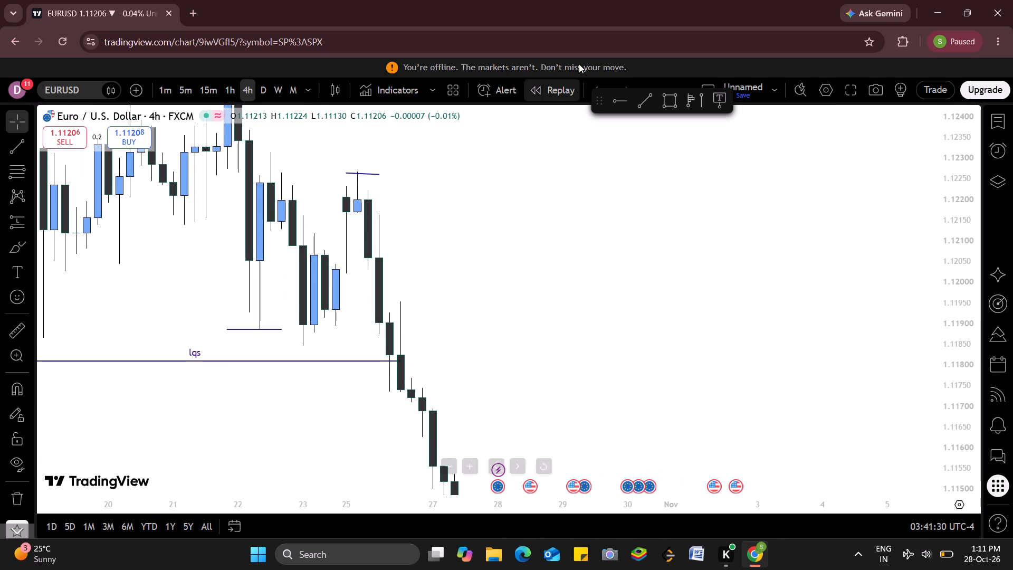
left_click(663, 105)
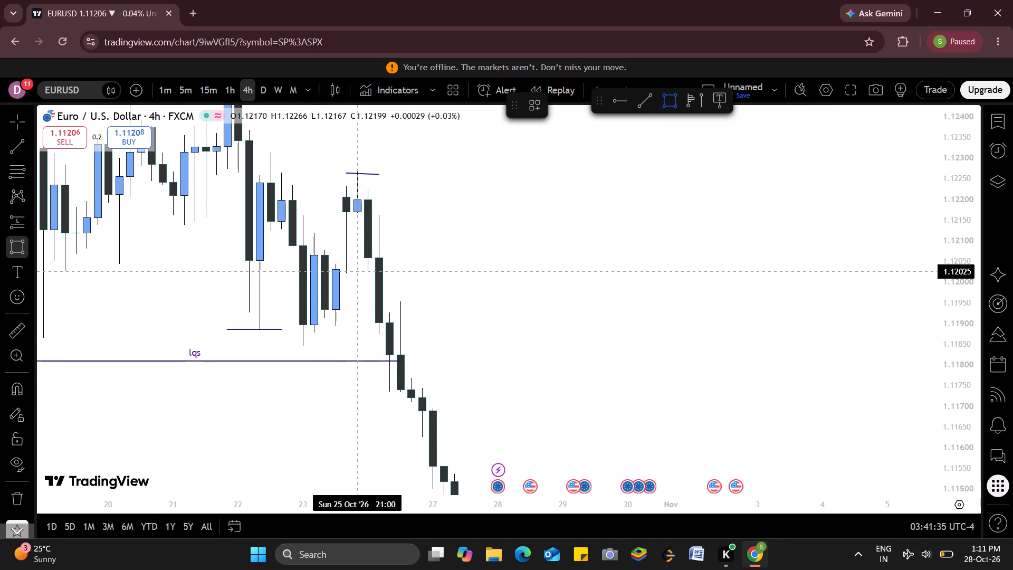
left_click_drag(356, 270, 586, 314)
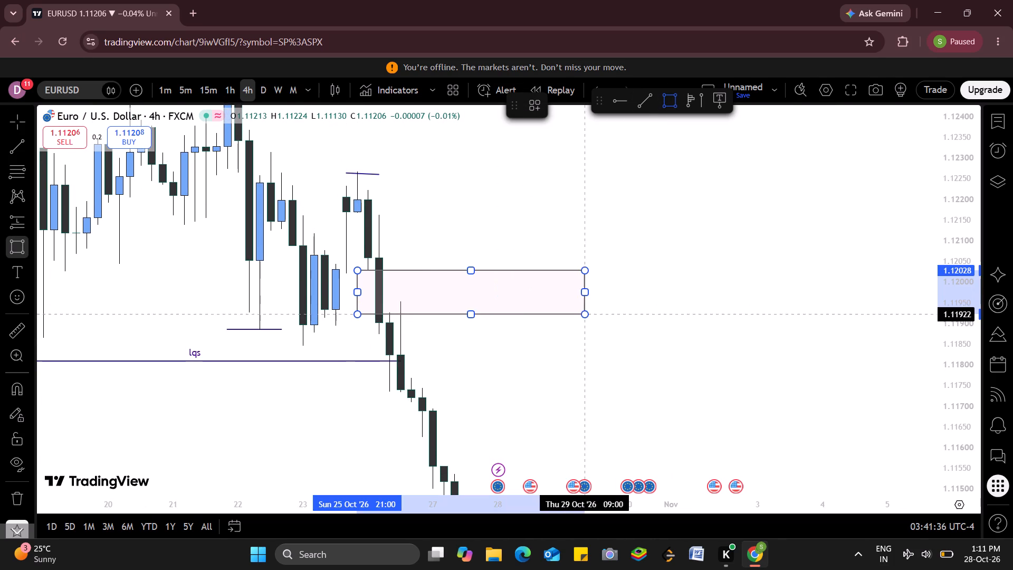
left_click_drag(586, 314, 635, 311)
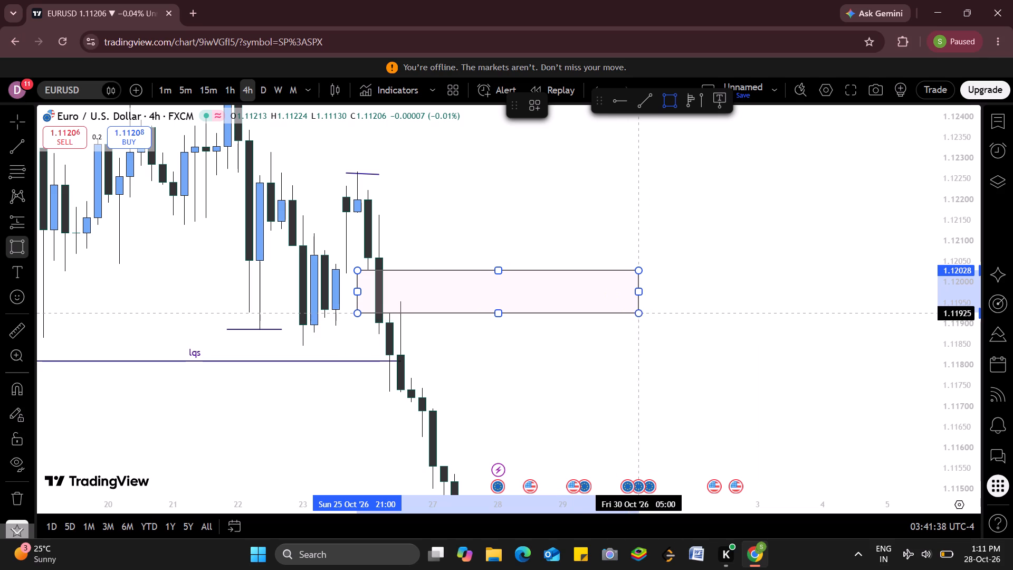
left_click_drag(635, 311, 521, 313)
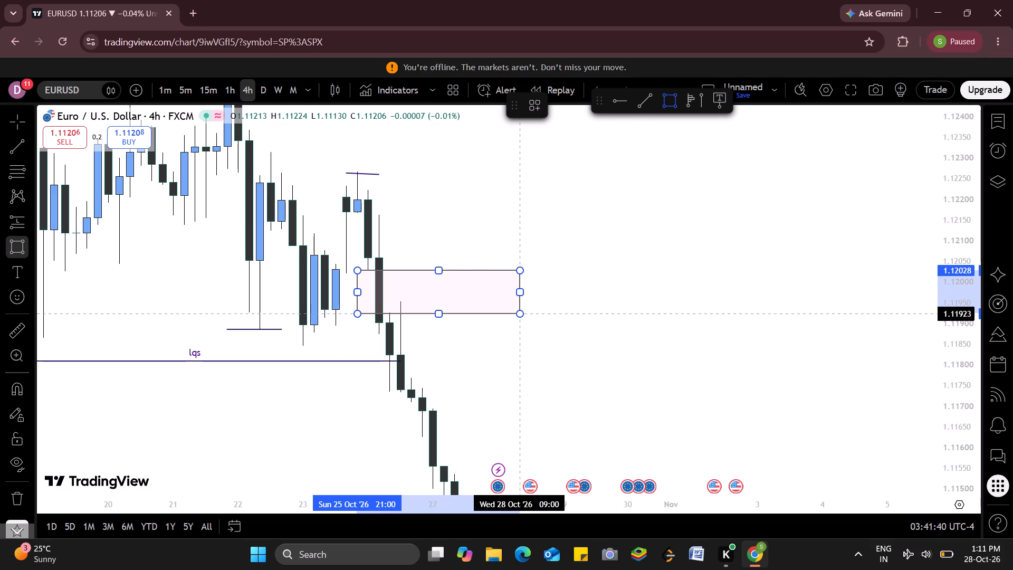
left_click_drag(521, 313, 521, 312)
left_click(521, 312)
left_click(570, 356)
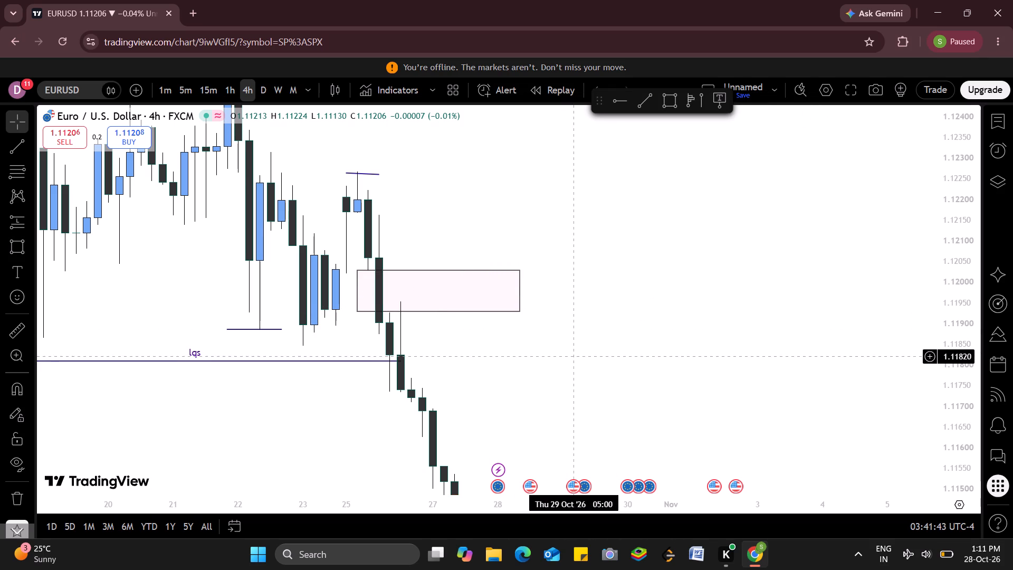
Draw a second rectangle over the lower price gap between about 1.11364 and 1.11319, from 27 October 05:00 to 2 November.
left_click_drag(570, 356, 471, 163)
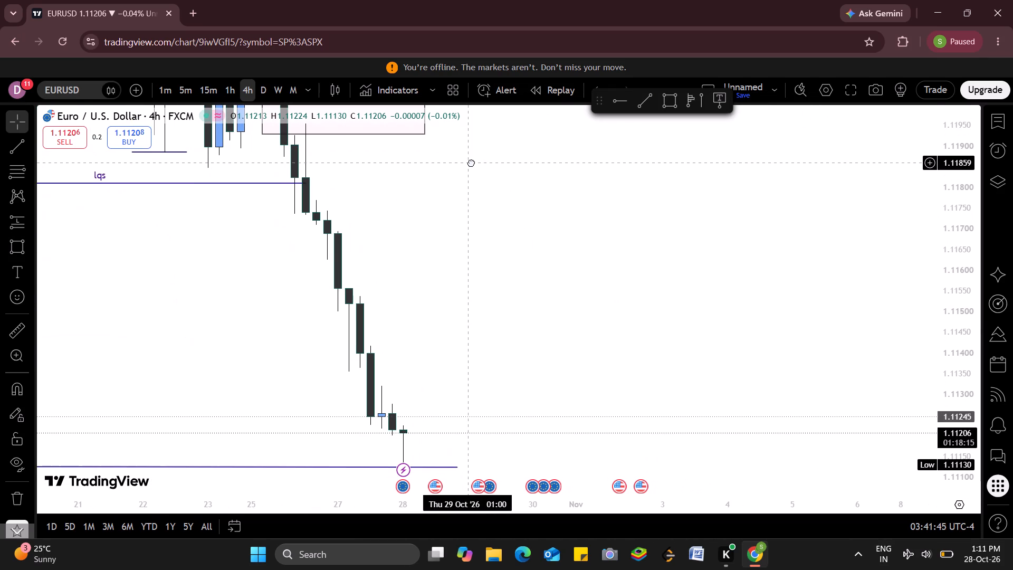
left_click_drag(471, 163, 469, 162)
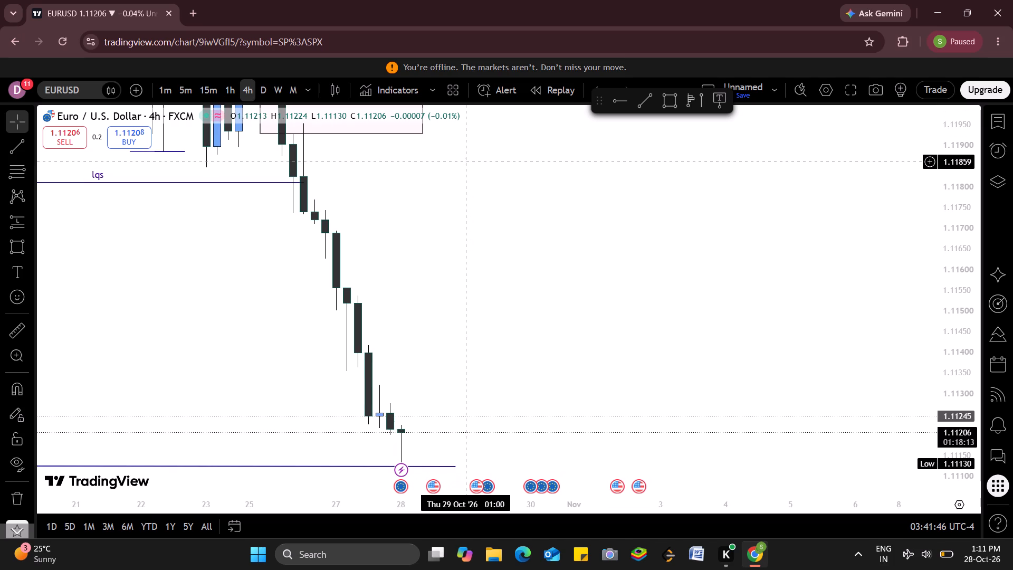
left_click(673, 105)
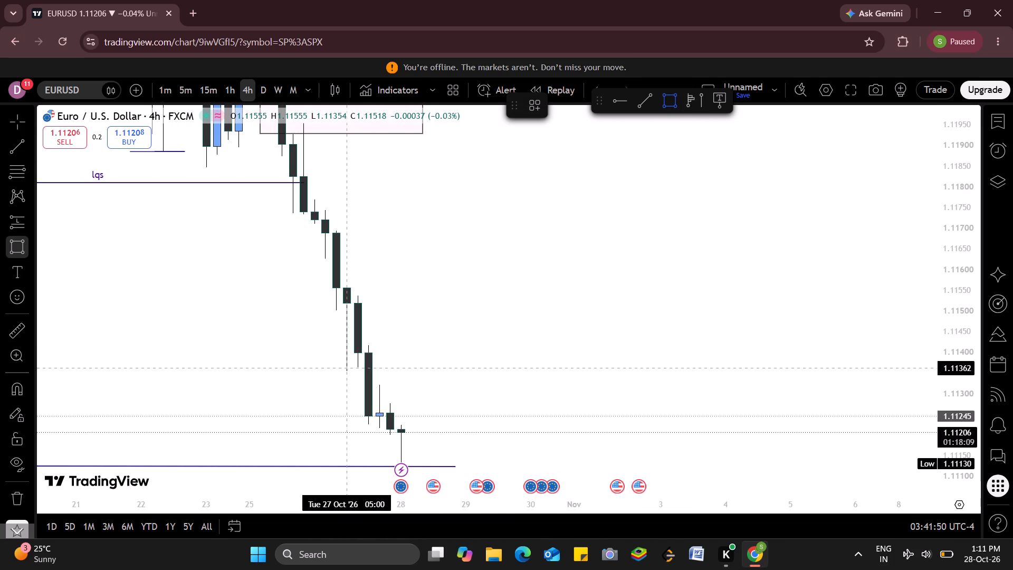
left_click_drag(348, 367, 624, 385)
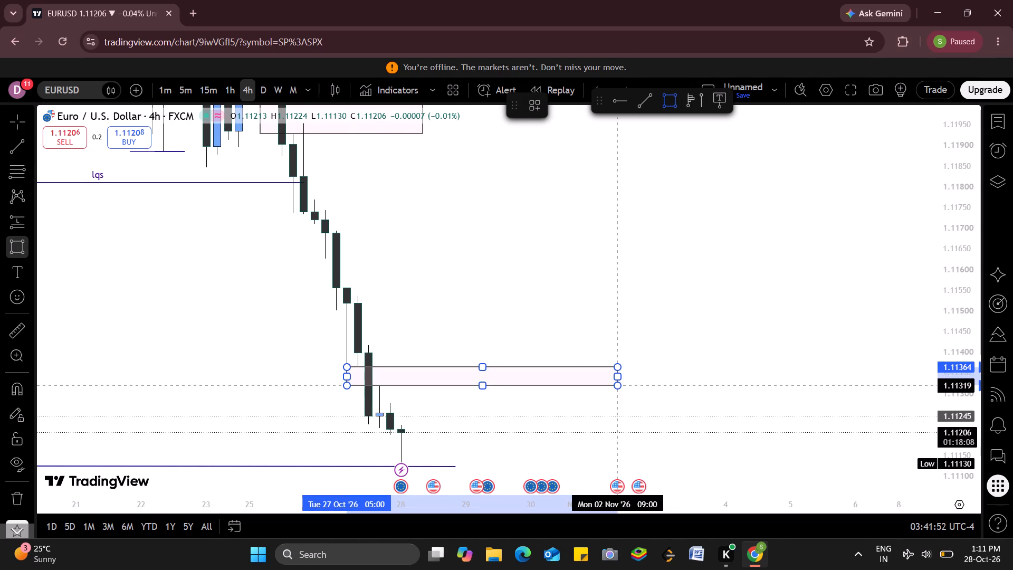
left_click_drag(624, 385, 638, 385)
left_click(638, 385)
left_click(635, 417)
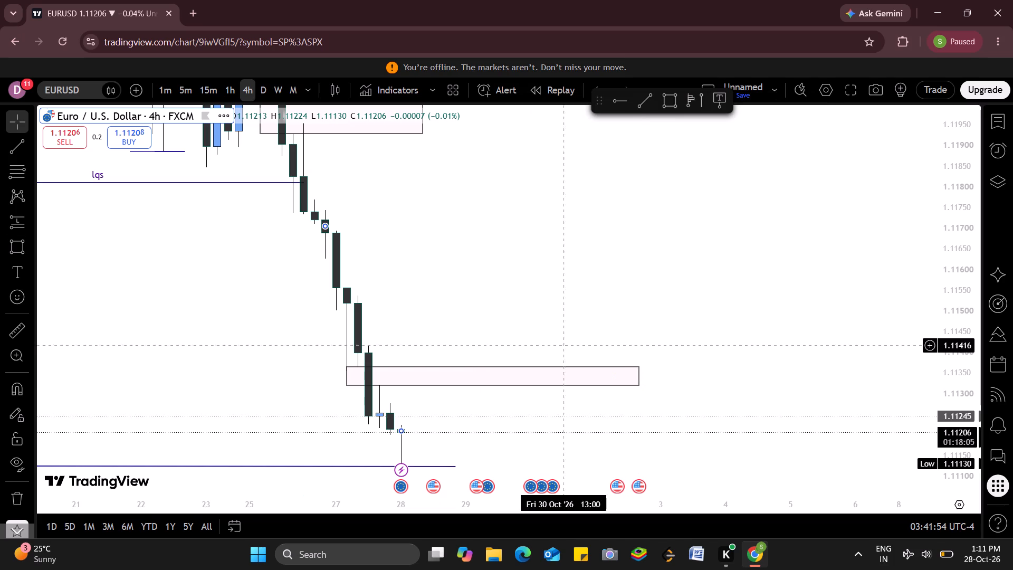
Examine the 4-hour EURUSD chart from 14 to 28 October, including the marked highs and lows, the lqs line and both gap rectangles.
left_click_drag(546, 330, 627, 419)
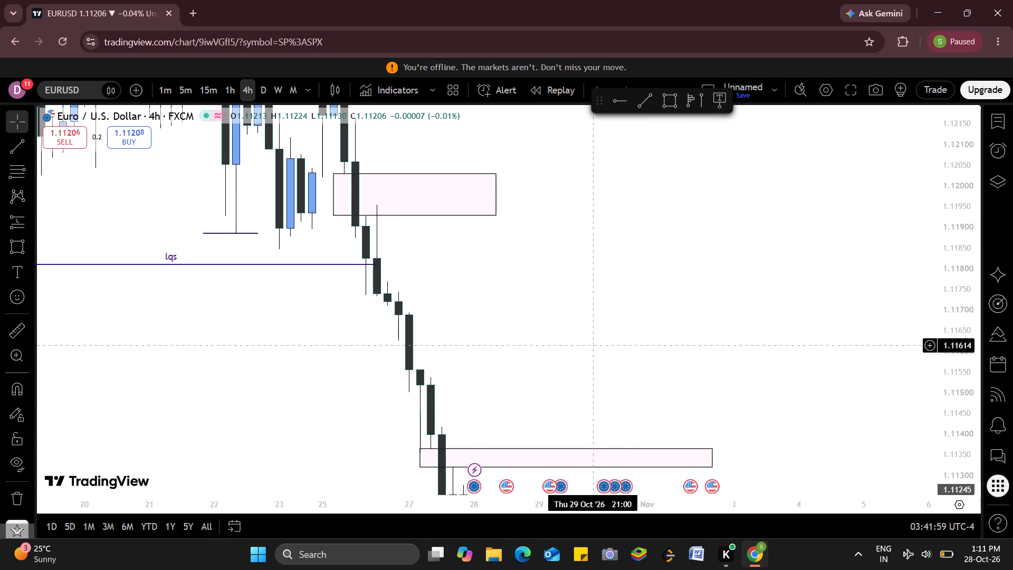
left_click_drag(595, 345, 618, 373)
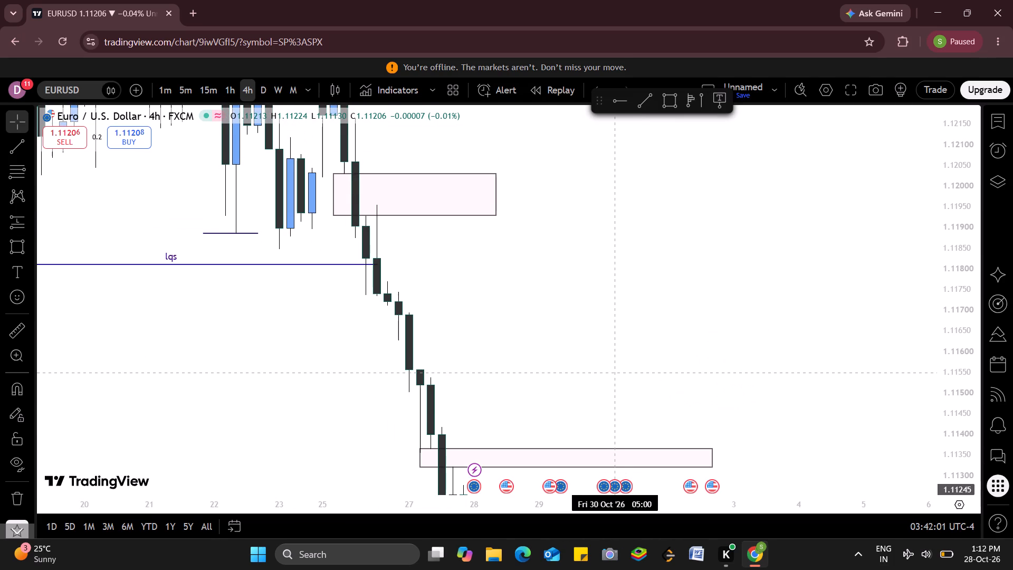
left_click_drag(566, 297, 624, 412)
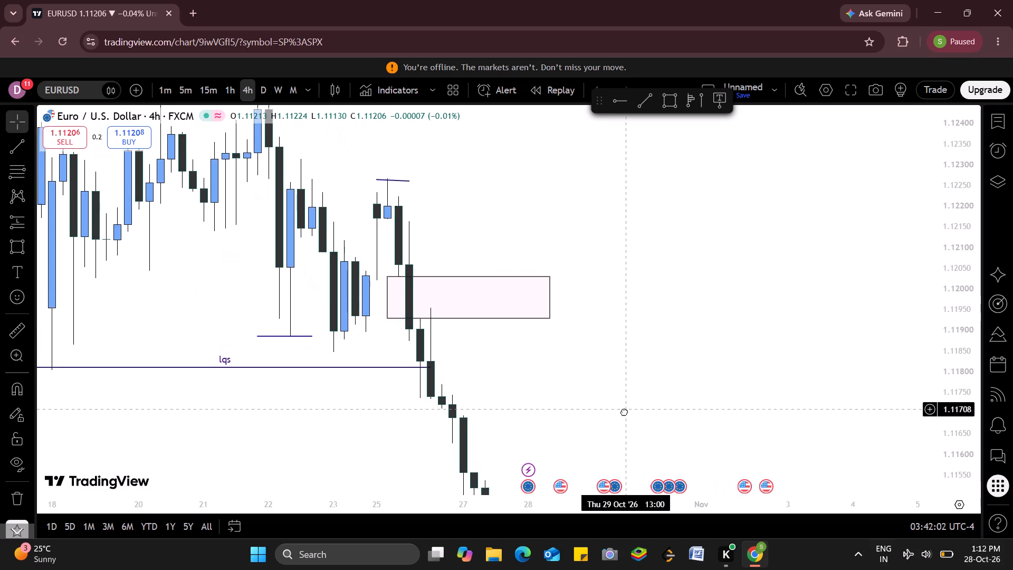
left_click_drag(624, 412, 710, 416)
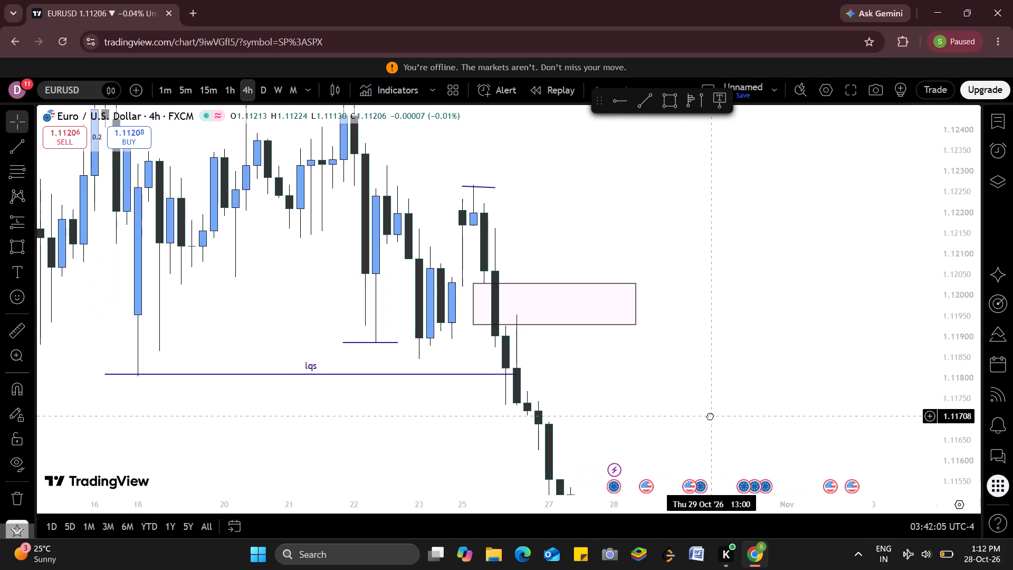
left_click_drag(710, 416, 691, 430)
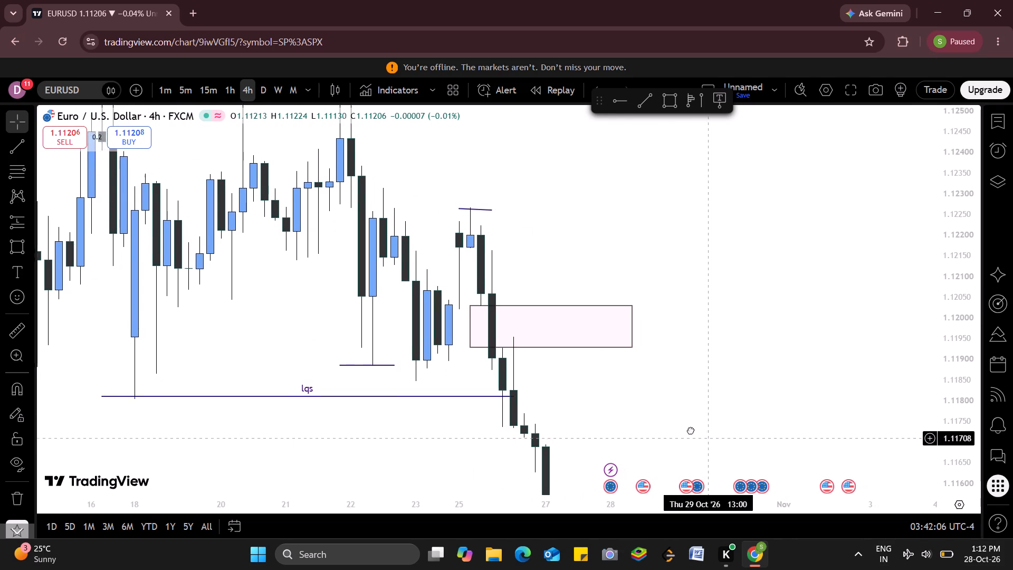
left_click_drag(691, 430, 576, 343)
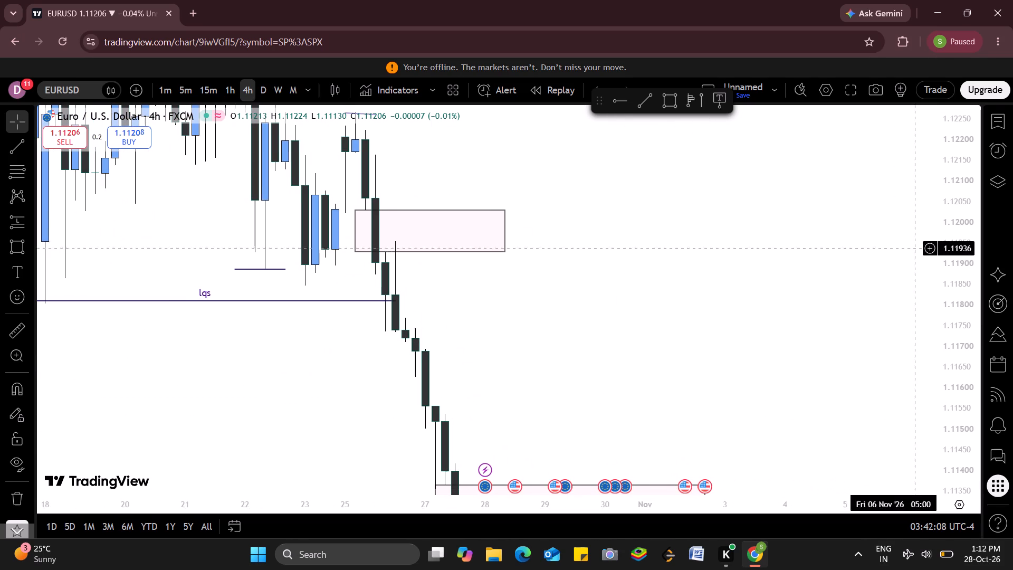
left_click_drag(951, 196, 952, 385)
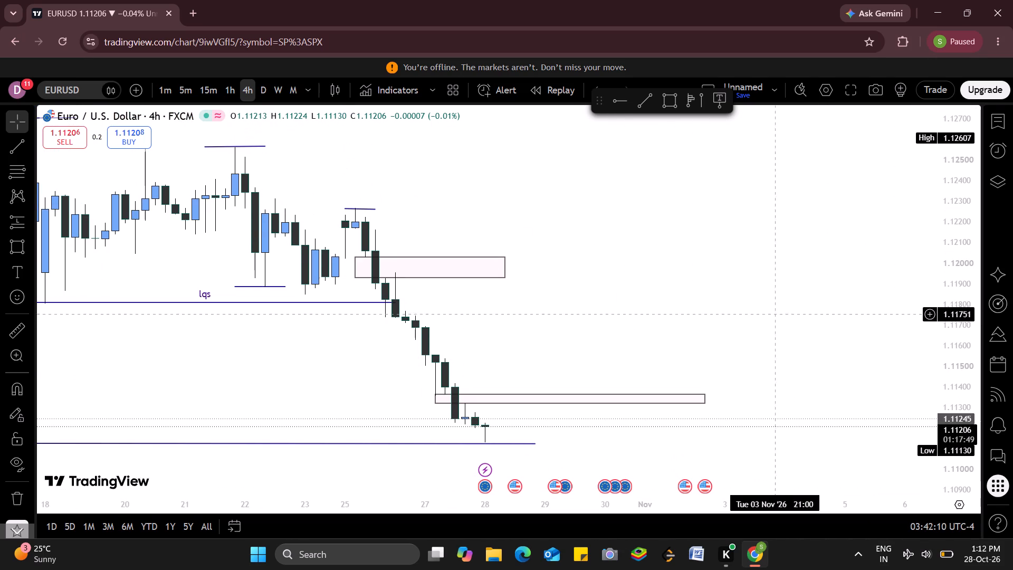
left_click_drag(769, 311, 973, 324)
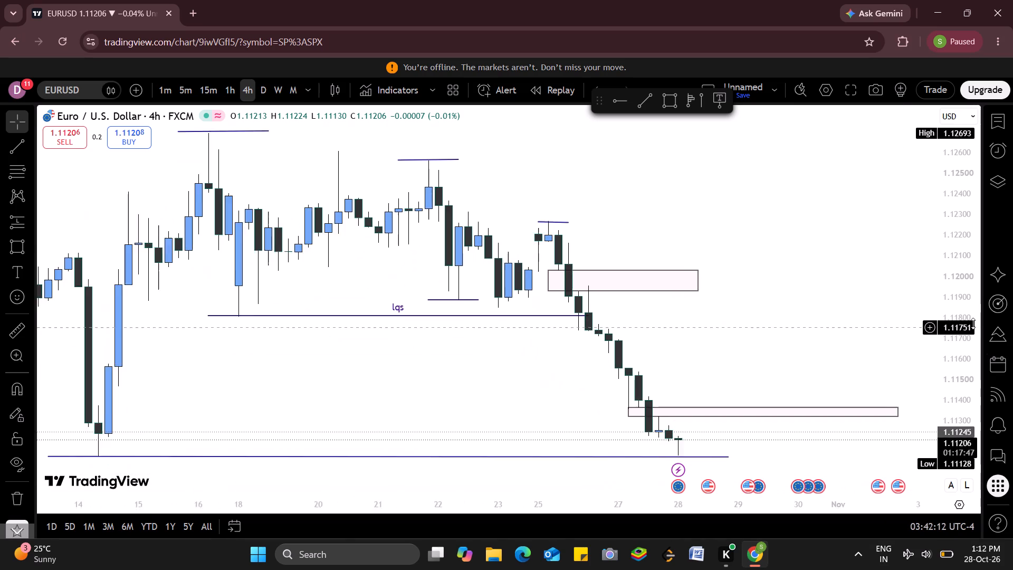
left_click_drag(973, 324, 976, 360)
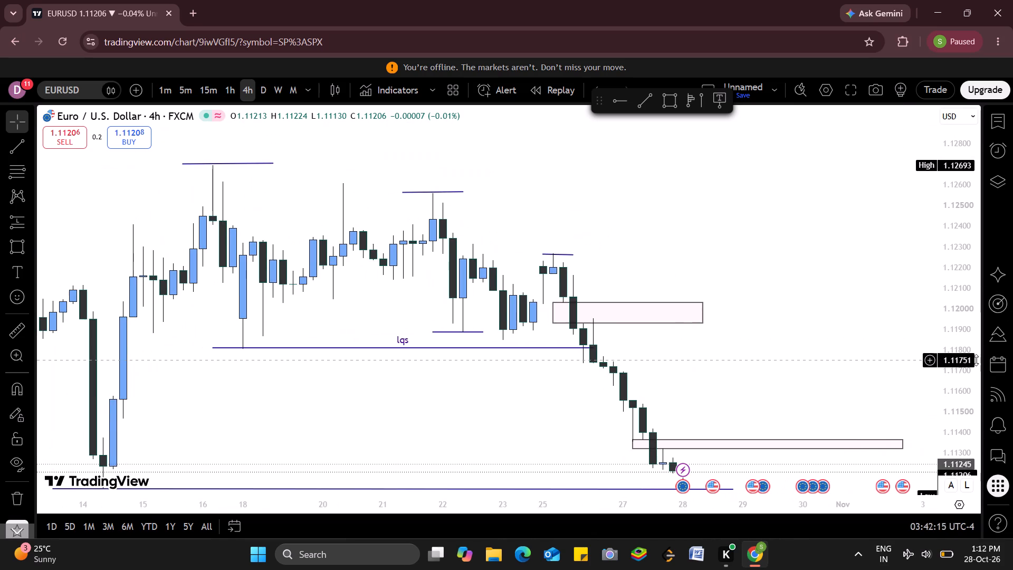
left_click_drag(976, 360, 976, 359)
Connect the computer to the Wi-Fi network "abrakadabra" and return to the chart.
left_click(903, 561)
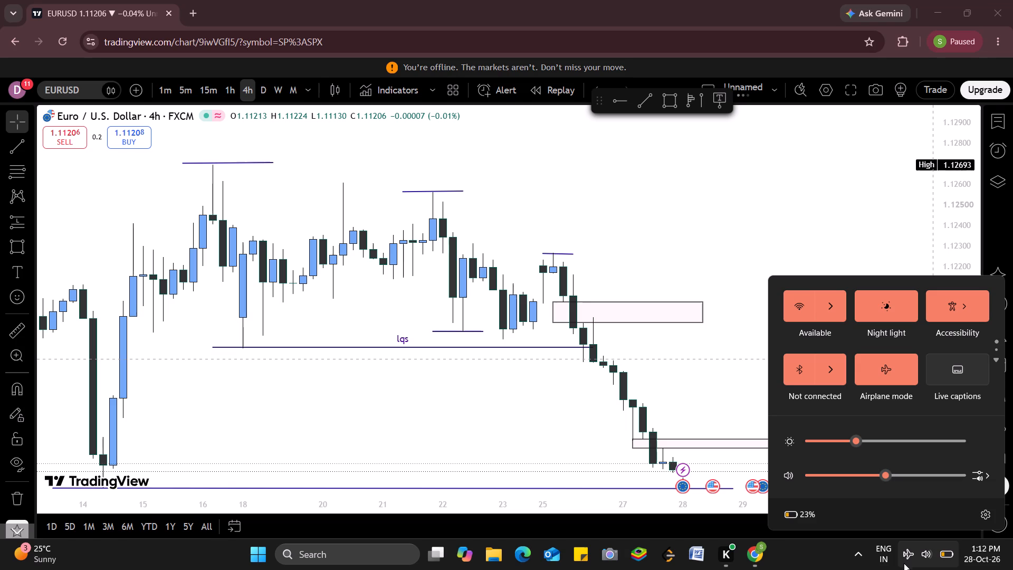
left_click(837, 317)
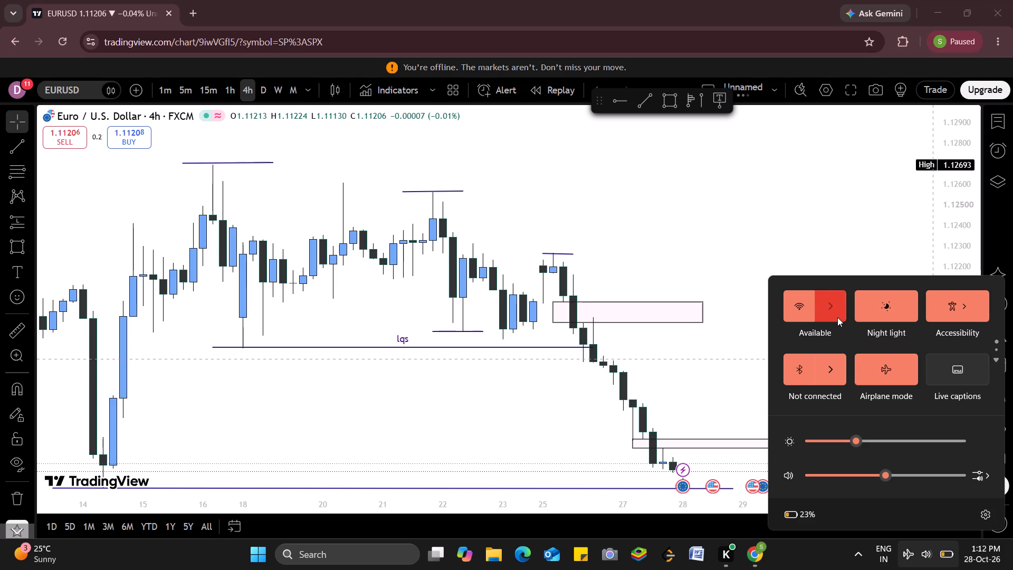
left_click(837, 317)
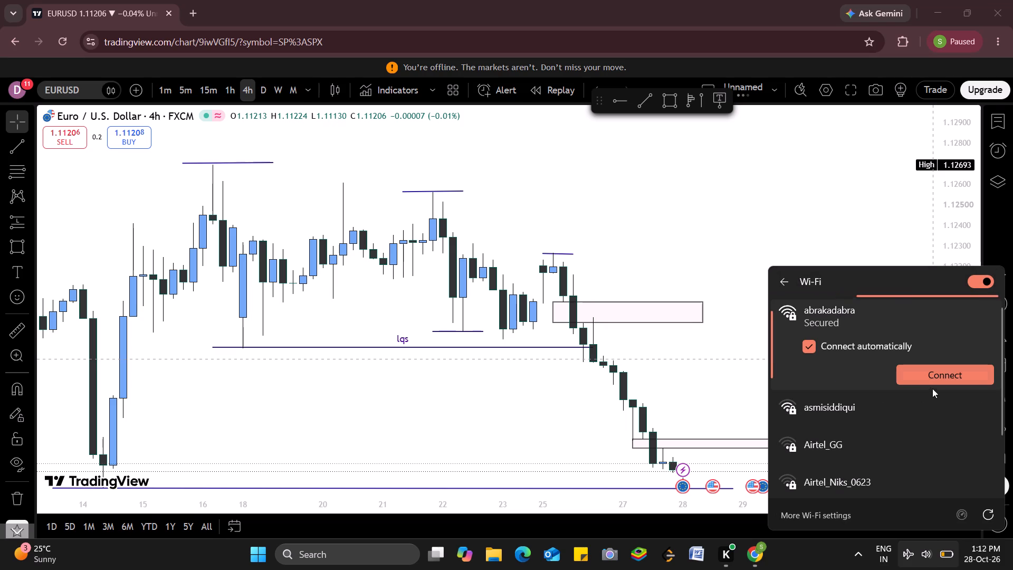
left_click(932, 367)
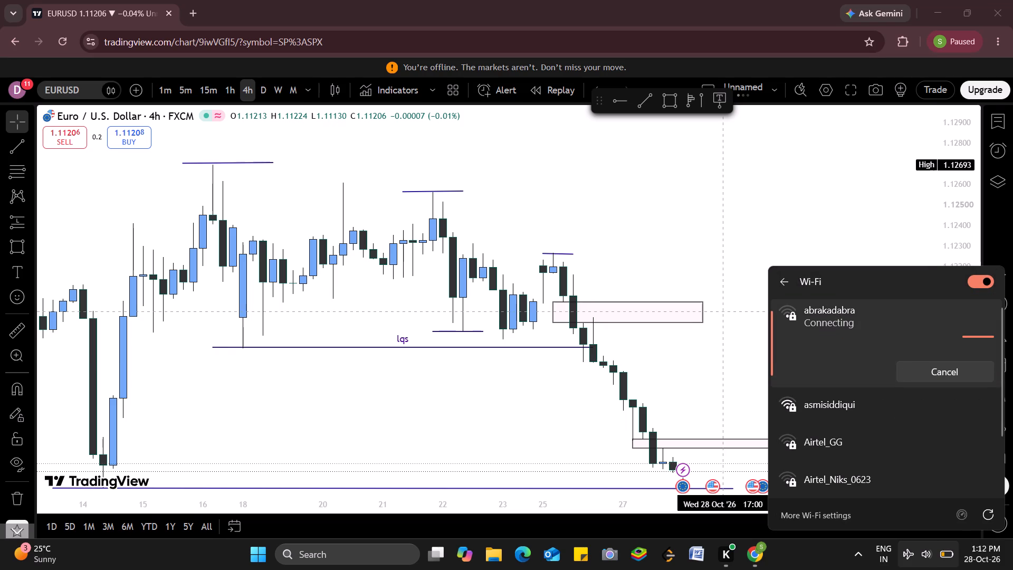
left_click(709, 350)
Switch the EURUSD chart from the 4-hour to the 5-minute timeframe.
scroll(709, 350, "left", 4)
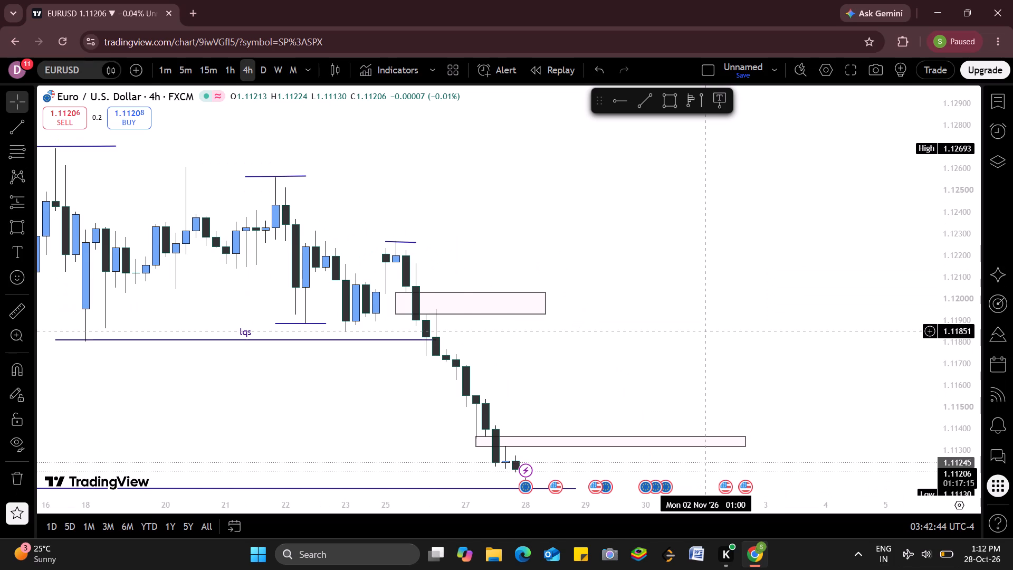
scroll(709, 350, "right", 3)
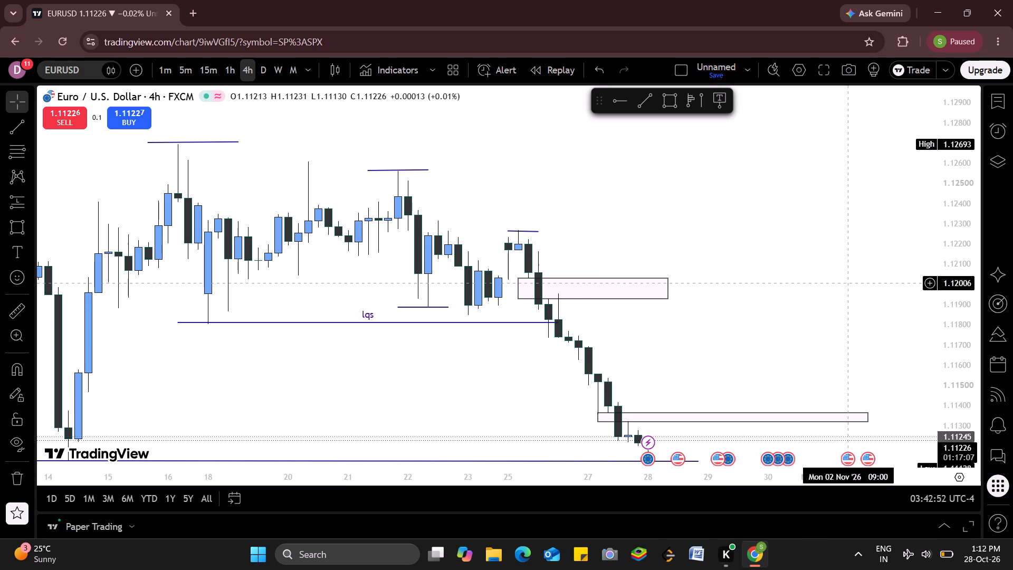
left_click_drag(778, 310, 807, 269)
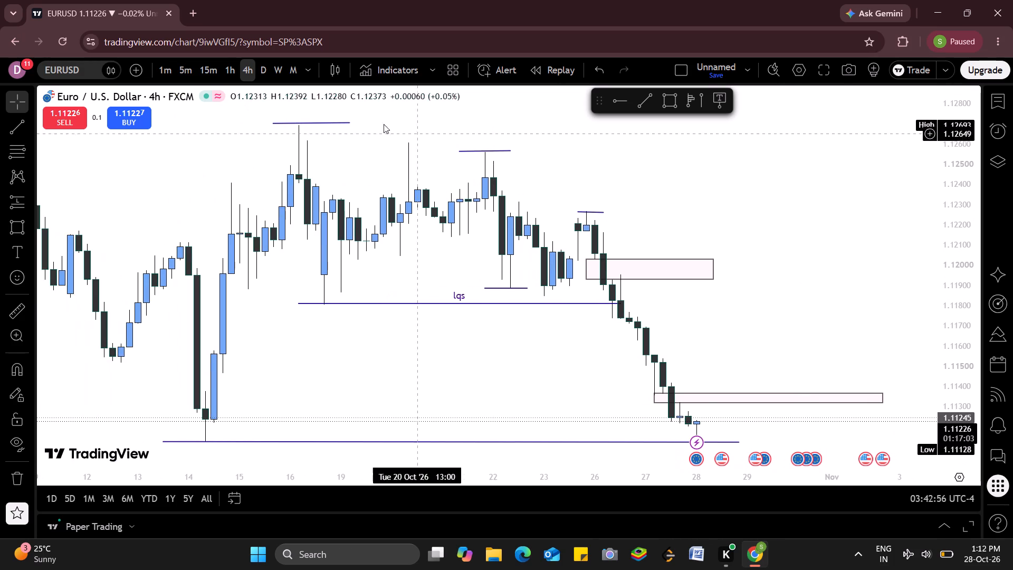
scroll(203, 81, "left", 1)
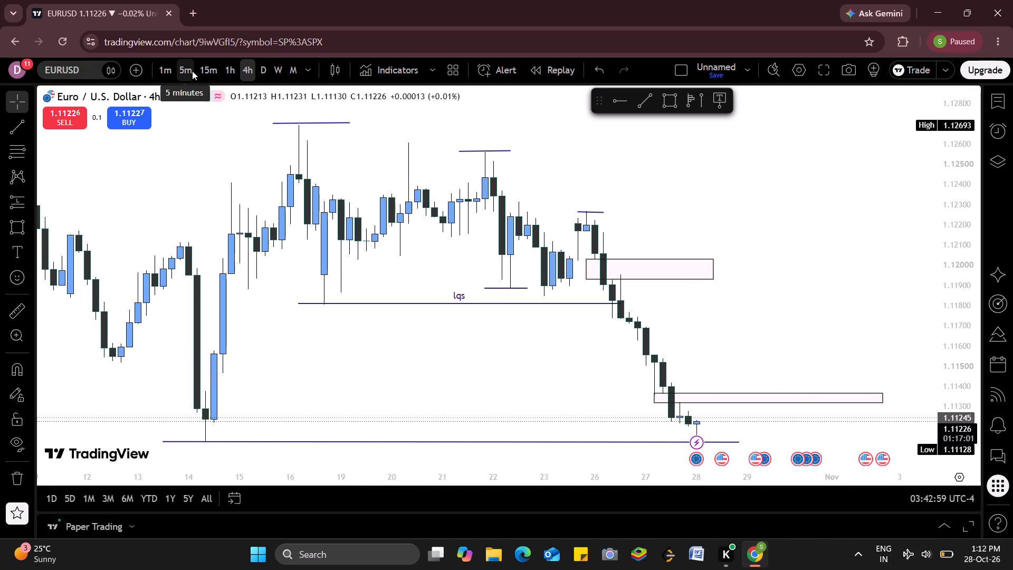
left_click(190, 74)
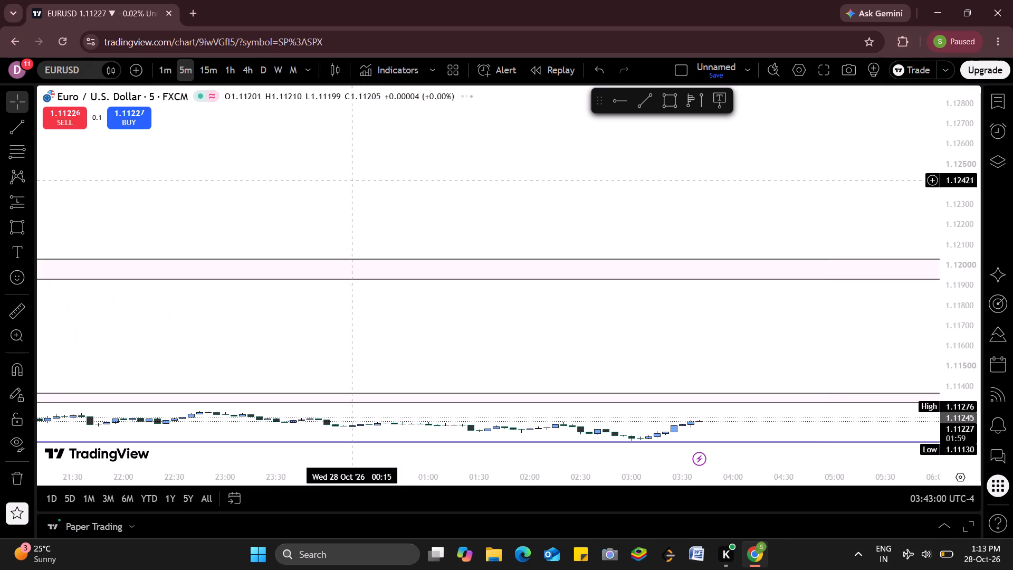
Examine the 28 October 5-minute candles between the lower gap rectangle and the horizontal line under the low.
left_click_drag(960, 388, 953, 360)
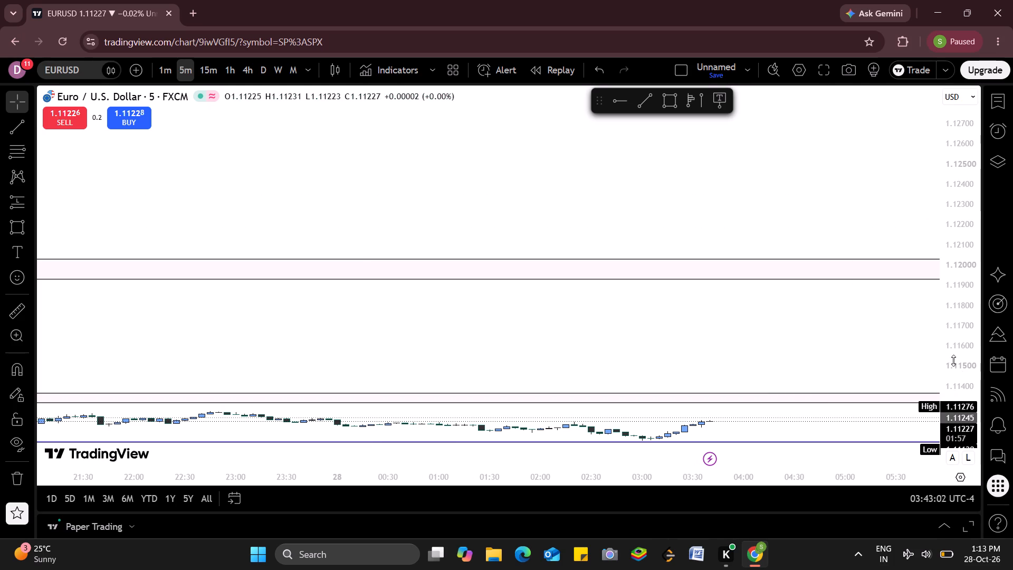
left_click_drag(953, 360, 995, 0)
left_click_drag(652, 373, 666, 5)
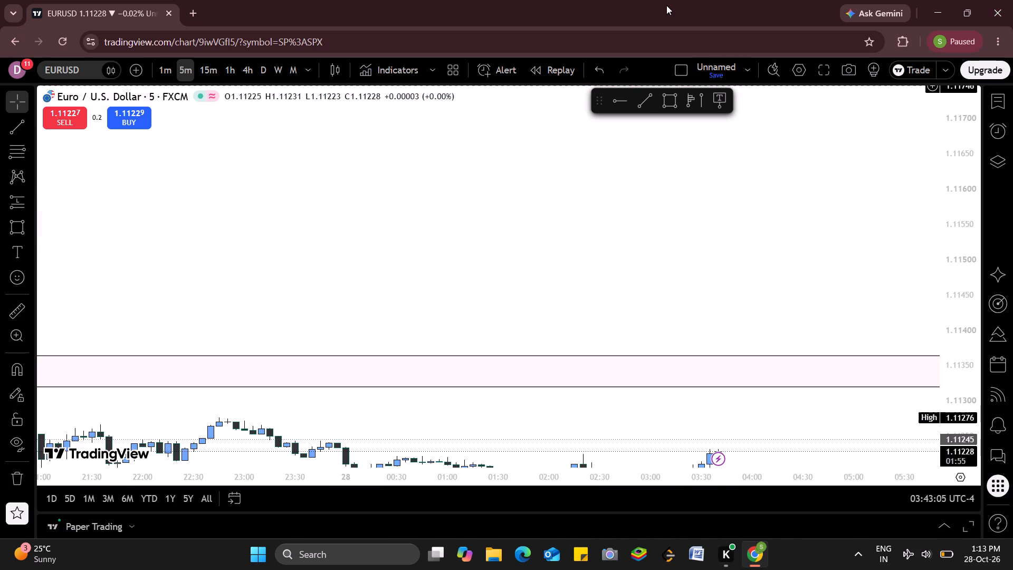
left_click_drag(666, 5, 674, 0)
left_click_drag(548, 289, 598, 64)
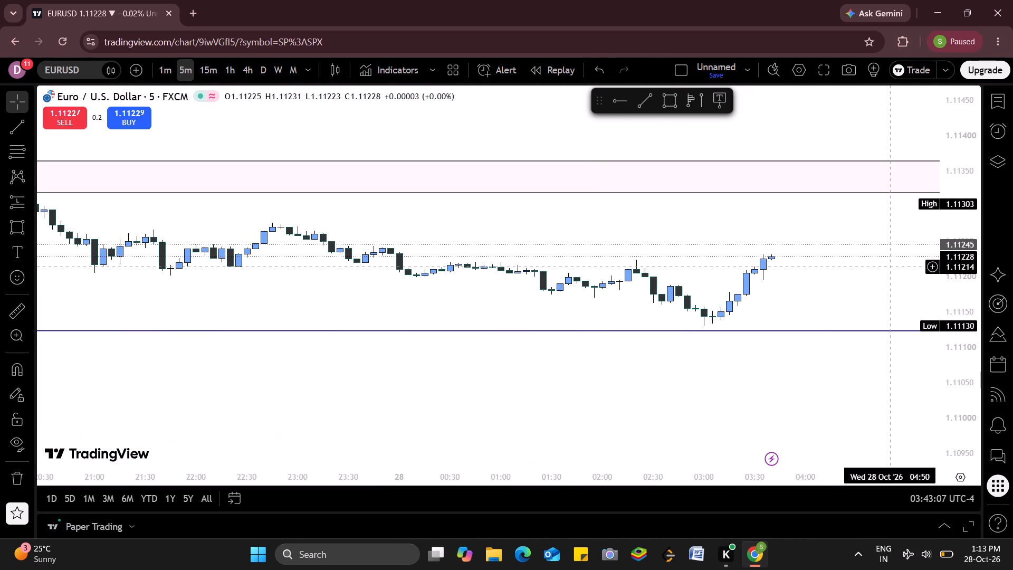
left_click_drag(970, 388, 968, 0)
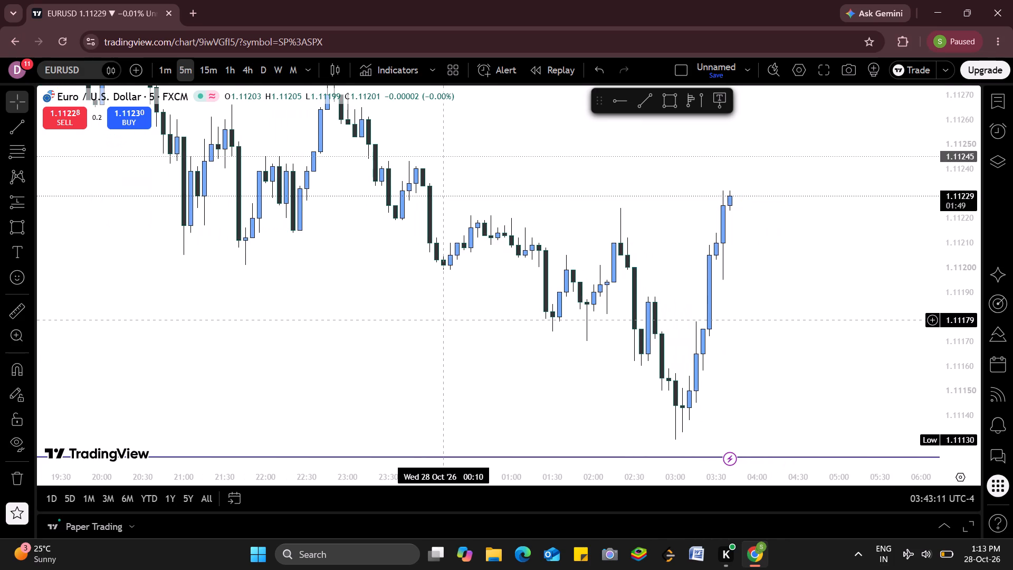
left_click_drag(444, 319, 356, 322)
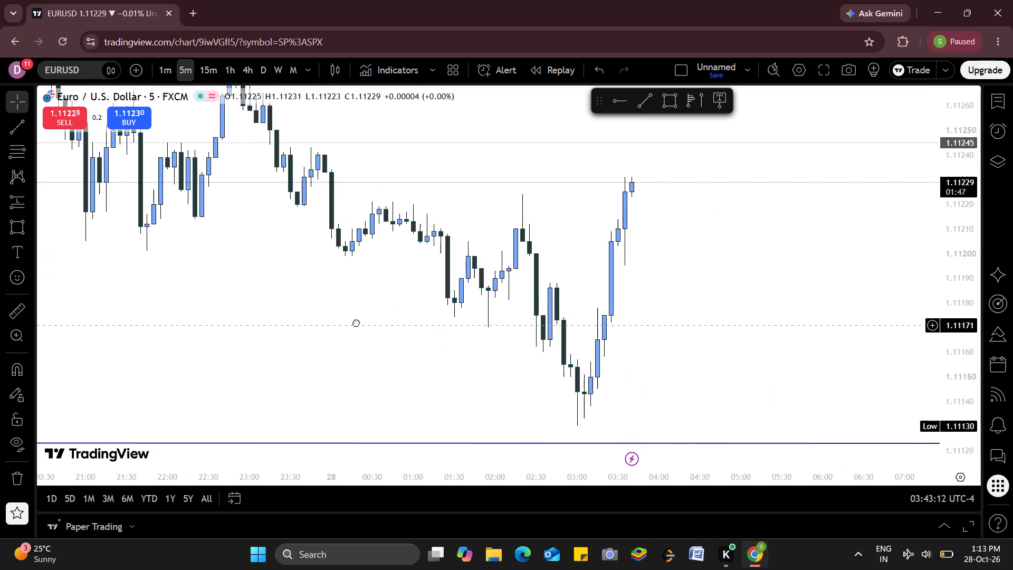
left_click_drag(356, 322, 339, 328)
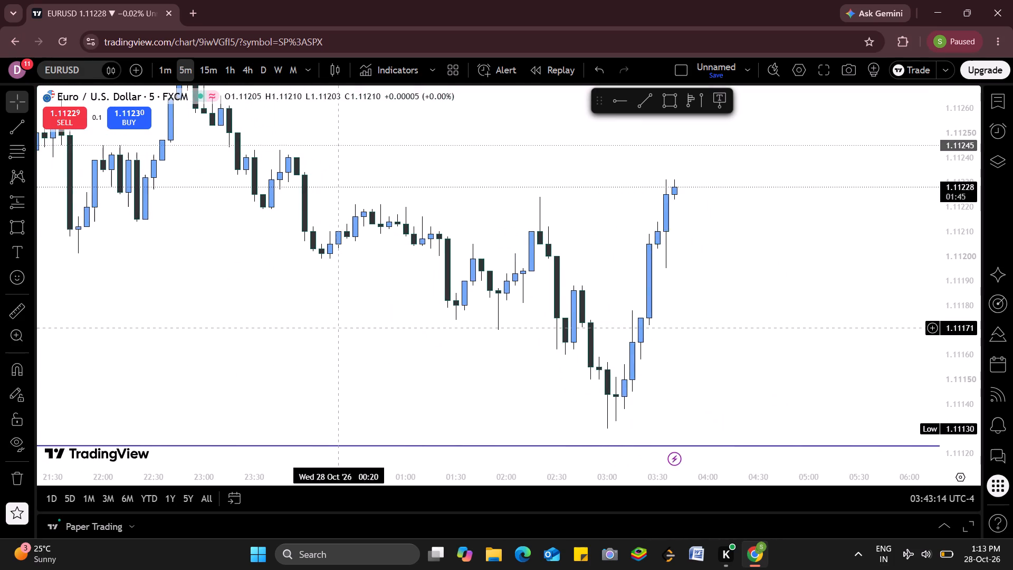
Draw a rectangle over the upward price gap between about 1.11203 and 1.11175, from 28 October 03:10 to 06:15.
left_click_drag(339, 328, 205, 340)
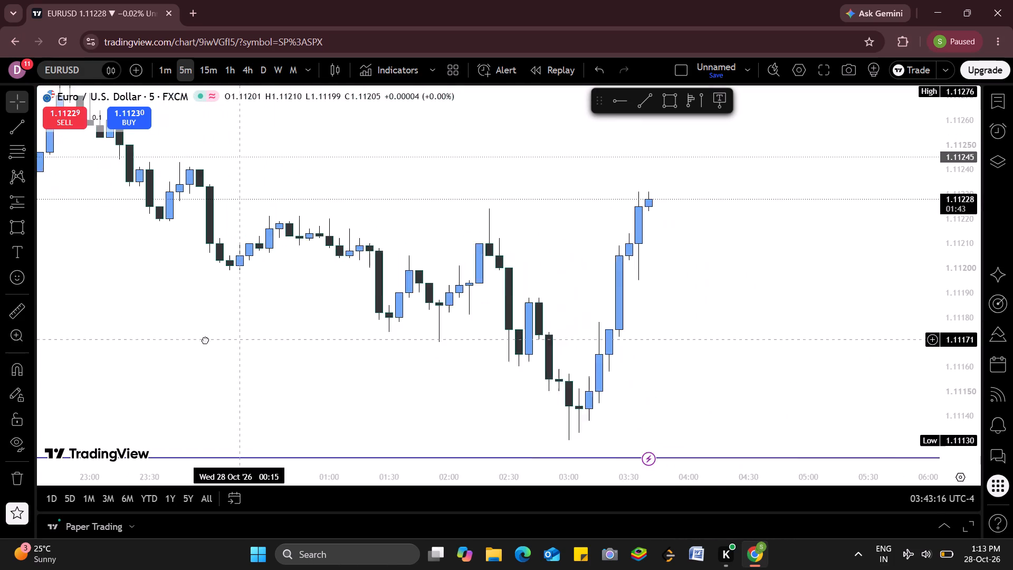
left_click_drag(205, 340, 186, 334)
left_click(670, 99)
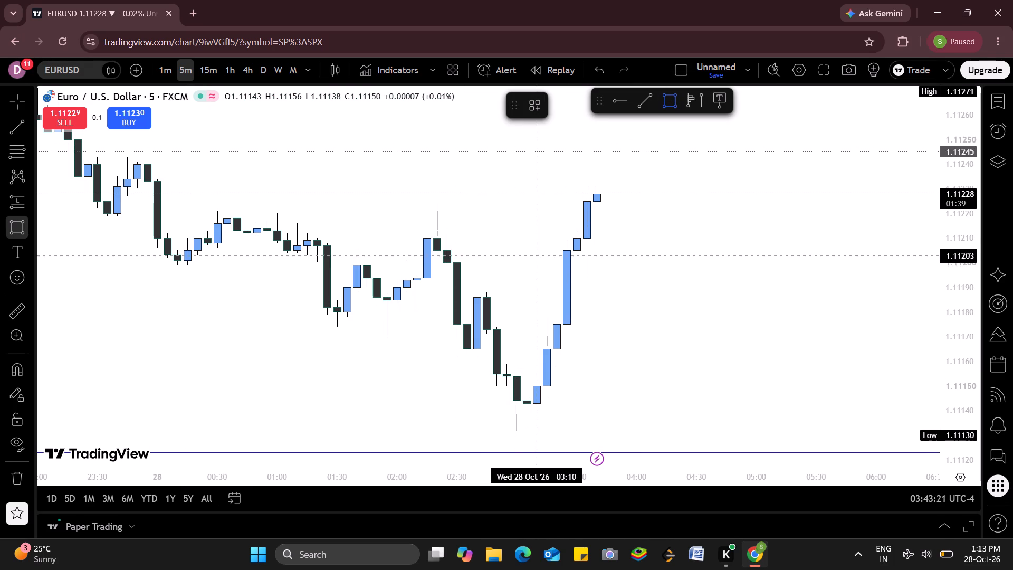
left_click_drag(536, 255, 900, 322)
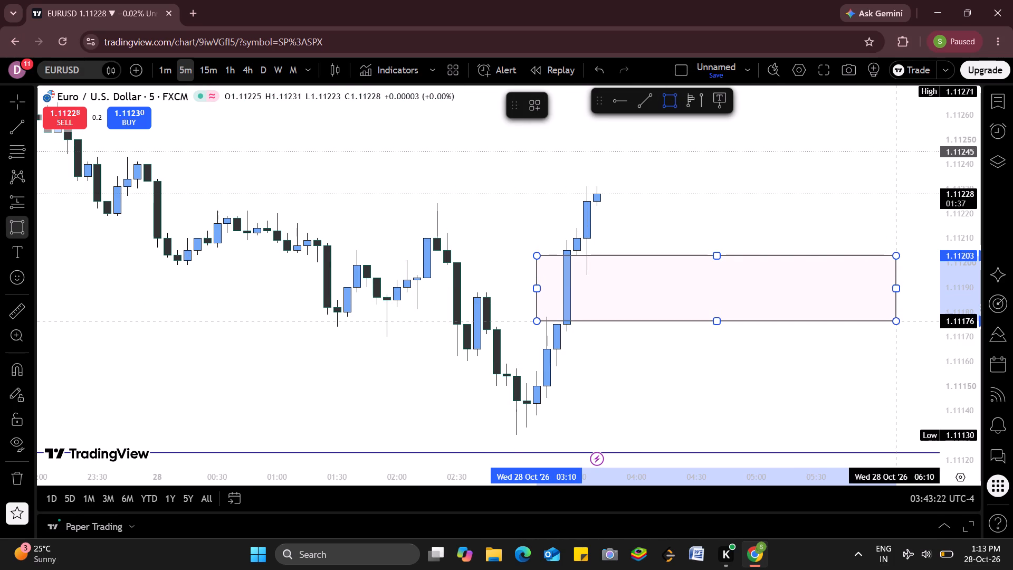
left_click_drag(900, 322, 902, 324)
left_click(902, 324)
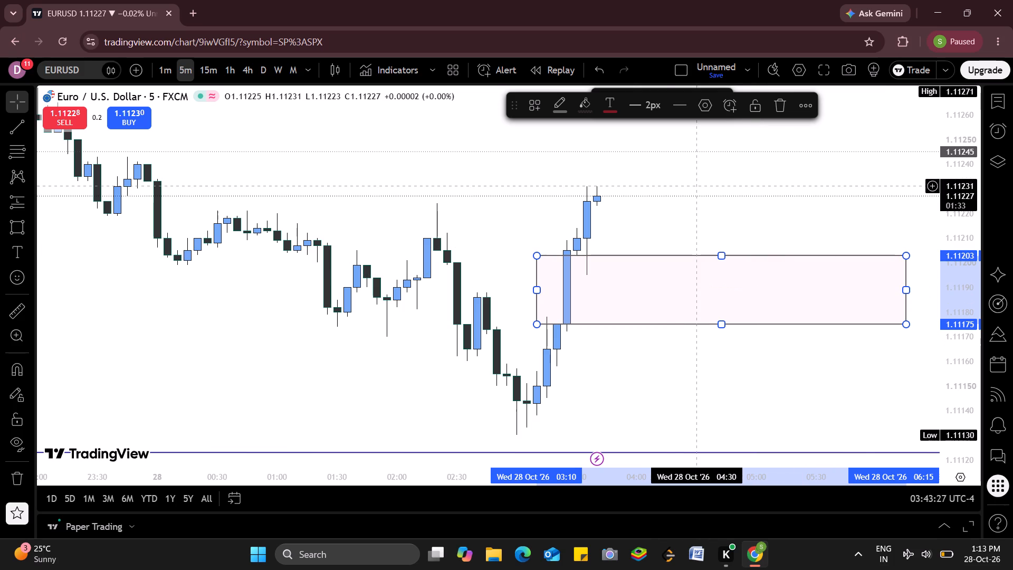
Change the new gap rectangle's fill colour to light green.
left_click(586, 106)
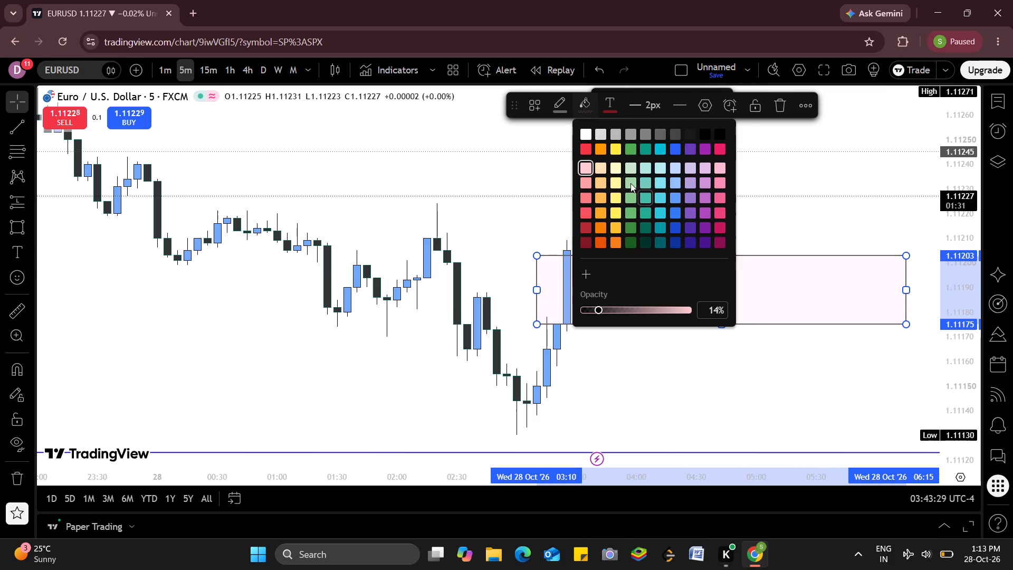
left_click(630, 180)
left_click(725, 224)
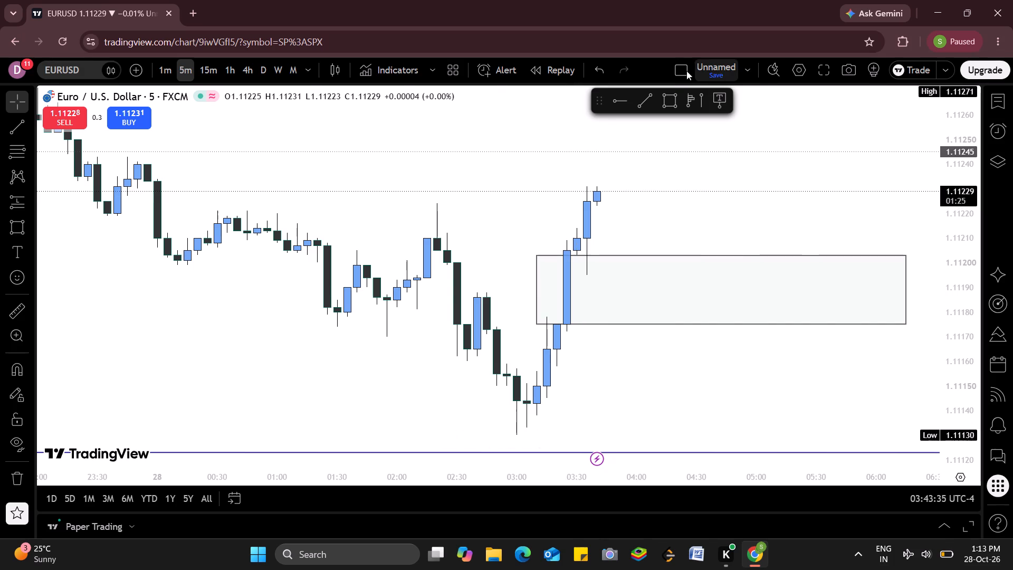
Draw a short horizontal trend line under the 03:00 swing low at about 1.11129, from 02:40 to 03:25.
left_click(638, 103)
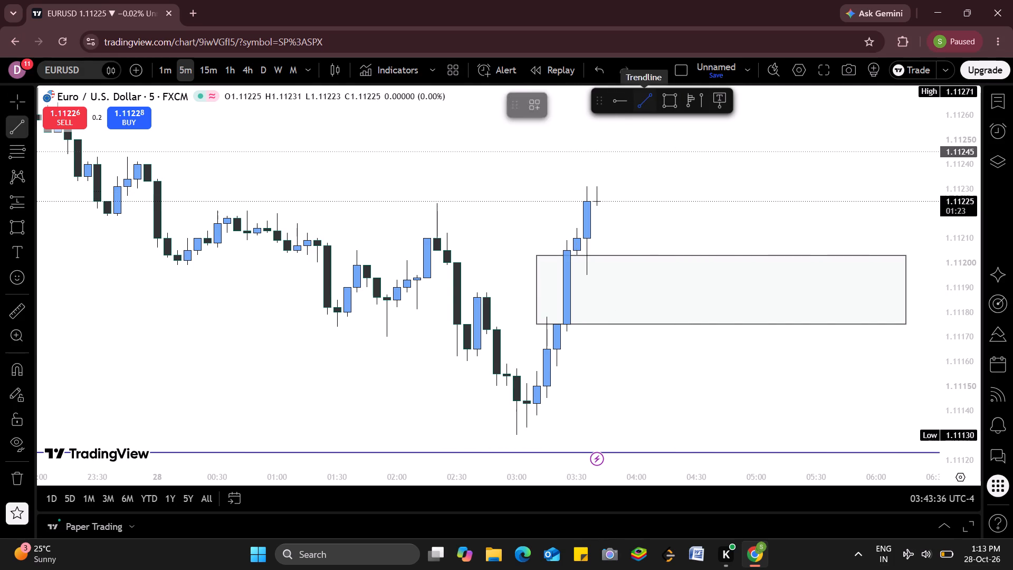
scroll(496, 430, "up", 2)
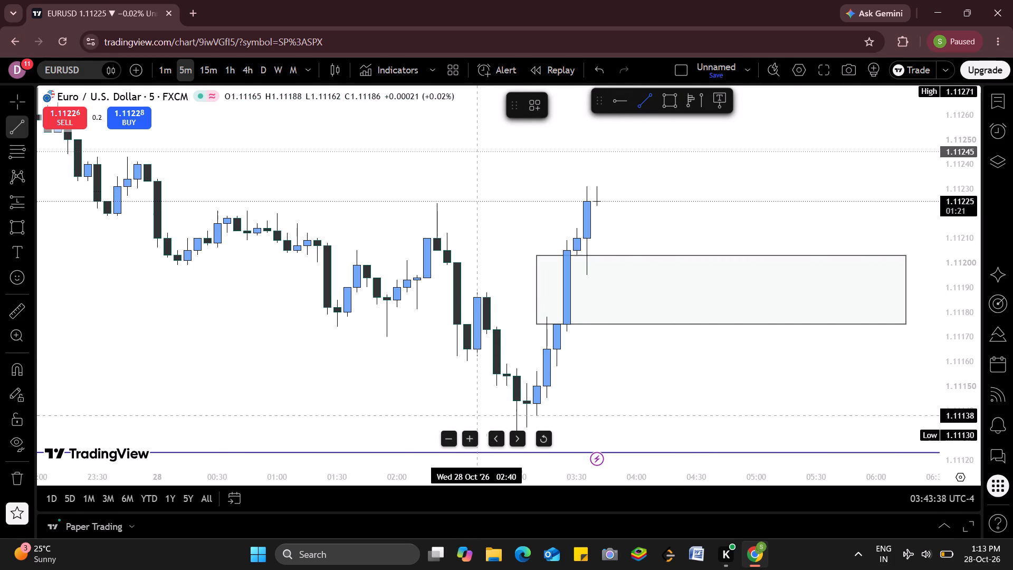
left_click(571, 431)
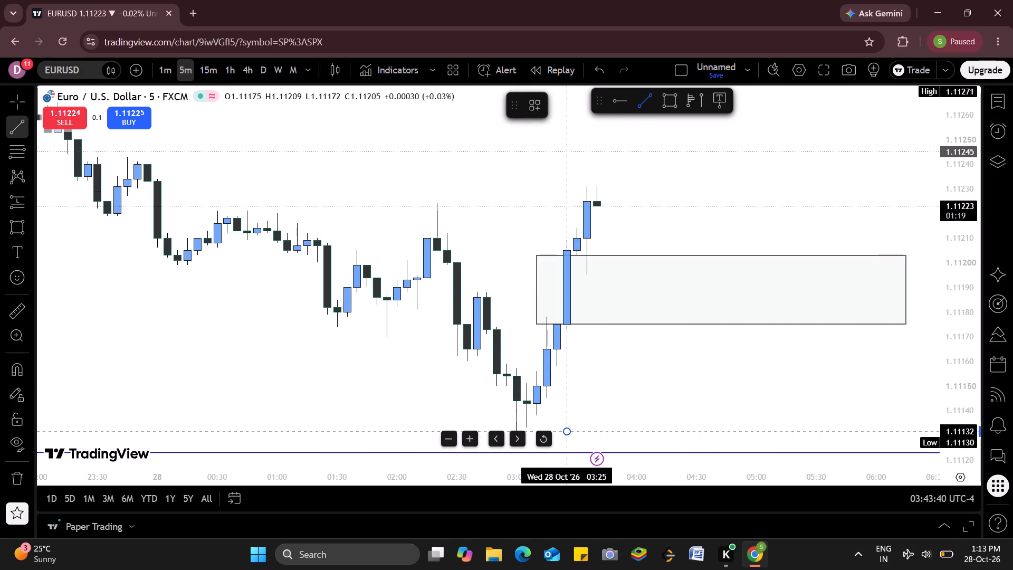
left_click_drag(571, 431, 551, 380)
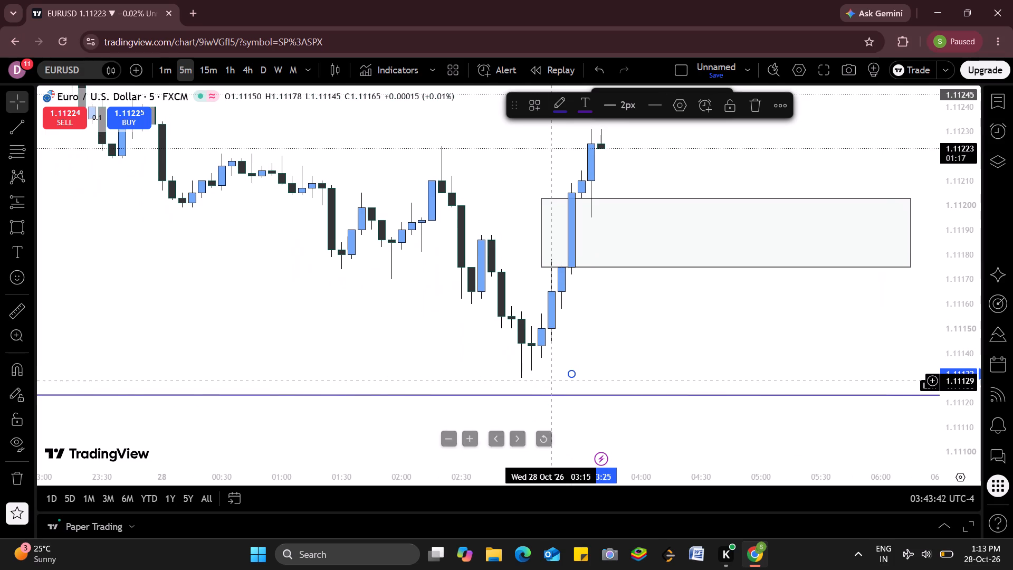
left_click_drag(570, 375, 486, 382)
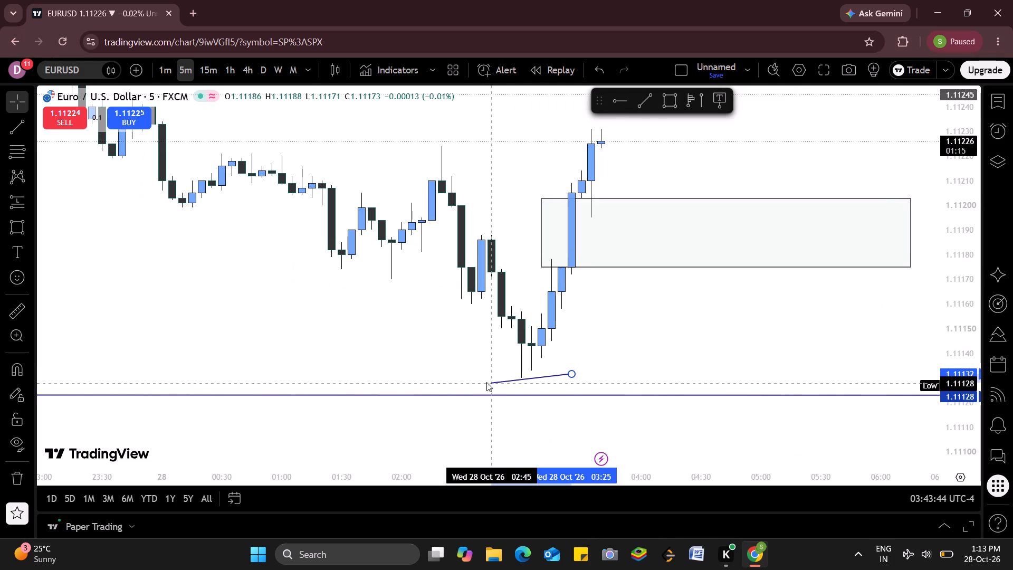
left_click_drag(486, 382, 482, 374)
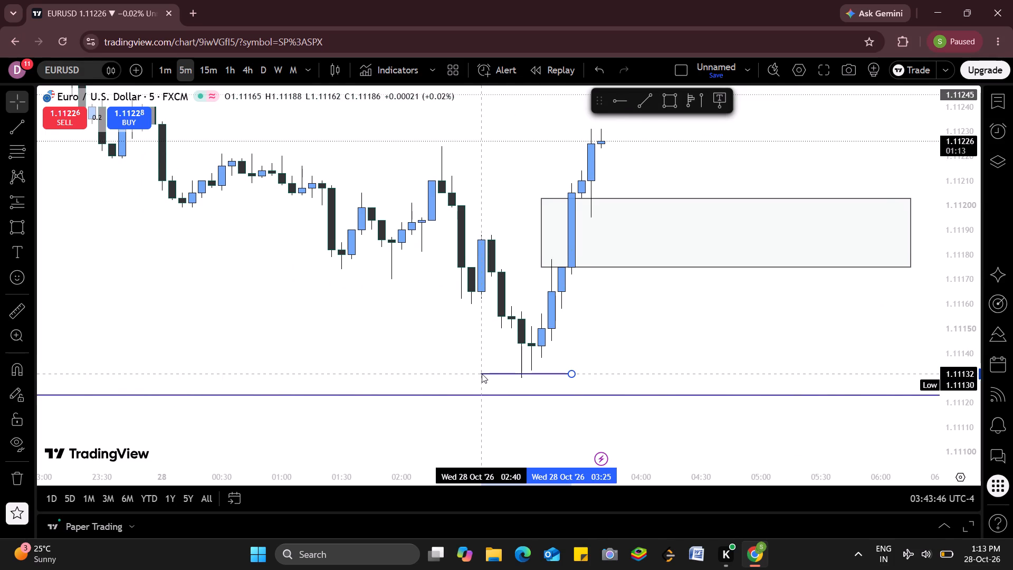
left_click_drag(514, 375, 514, 382)
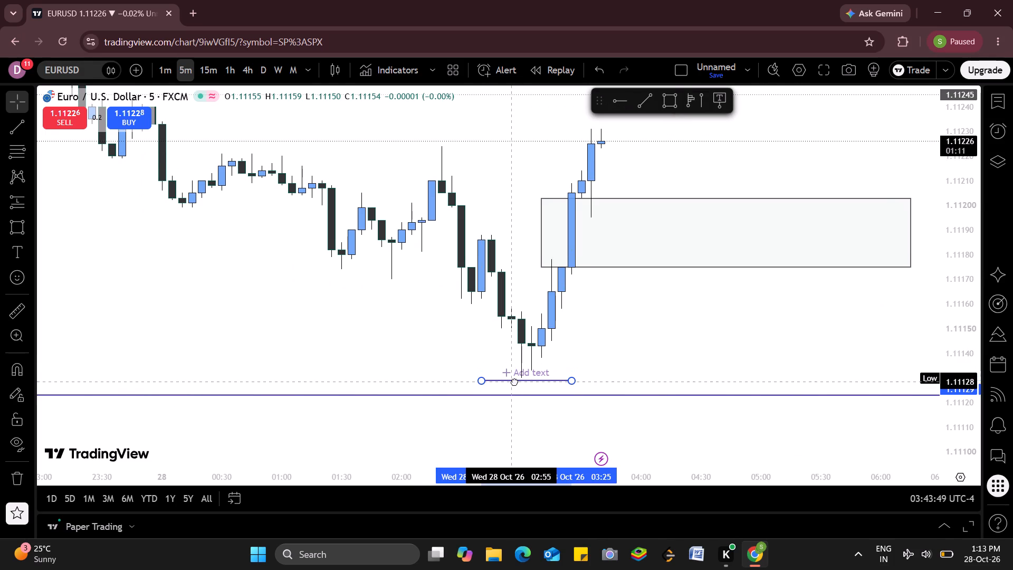
left_click_drag(514, 382, 511, 380)
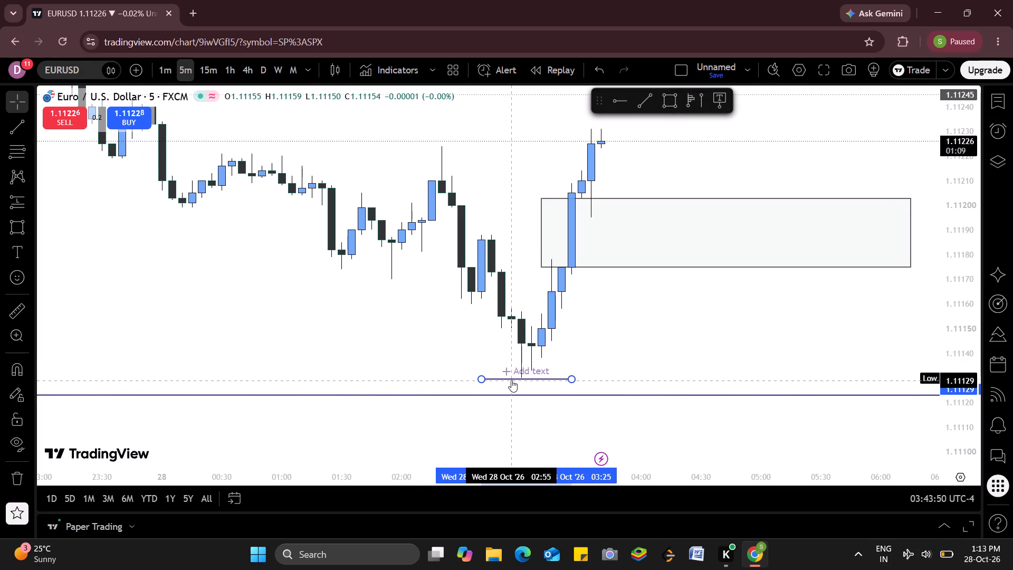
left_click(511, 380)
left_click(593, 379)
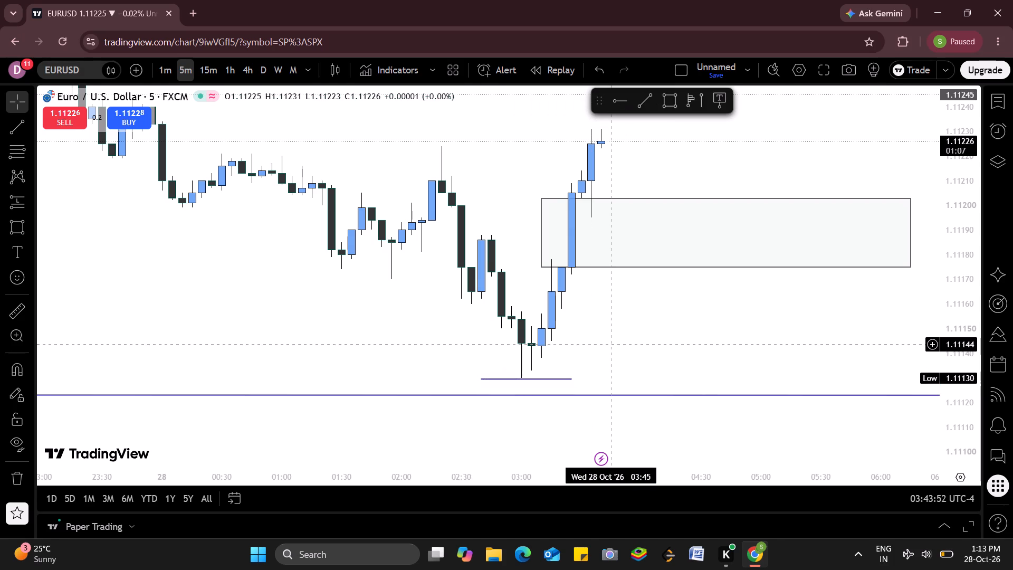
Draw a short horizontal trend line on top of the 02:20 swing high at about 1.11224.
left_click_drag(616, 344, 616, 364)
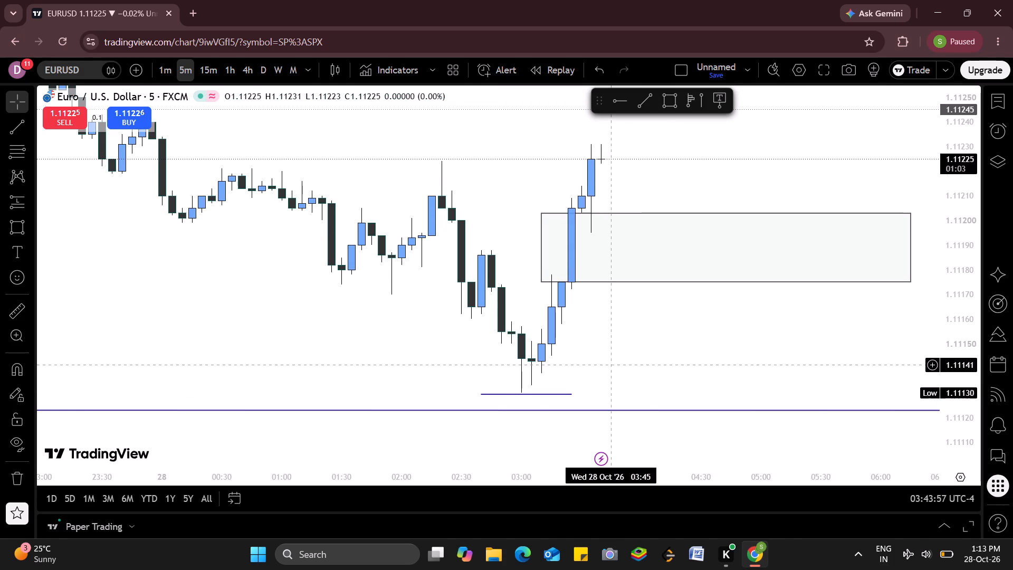
left_click_drag(616, 364, 638, 464)
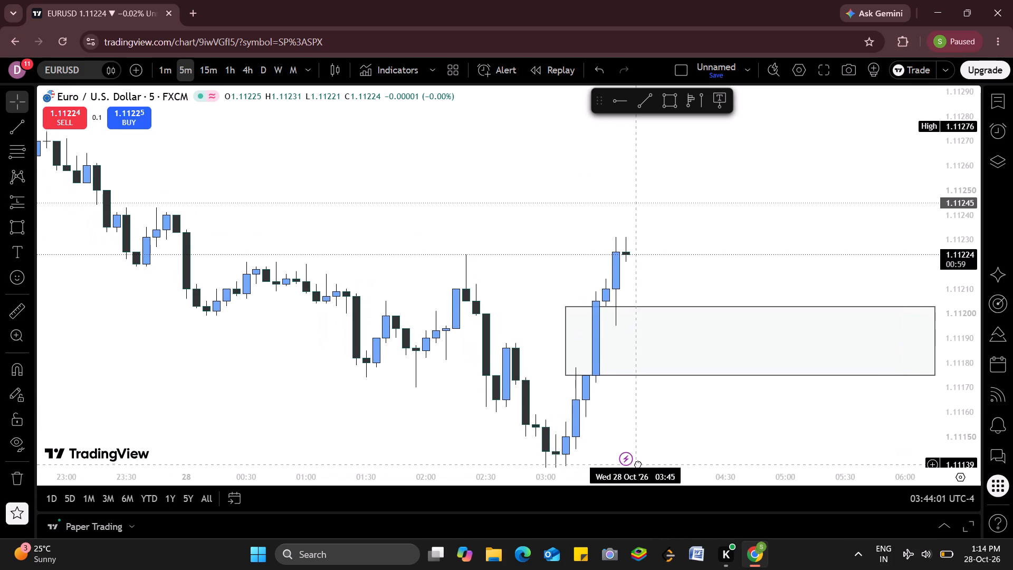
left_click_drag(638, 464, 634, 450)
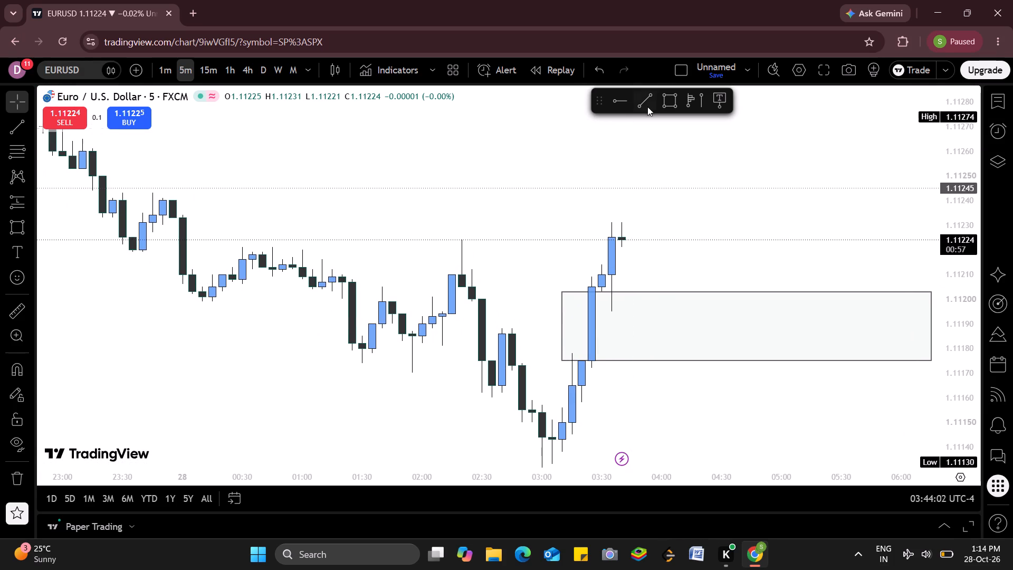
left_click(649, 109)
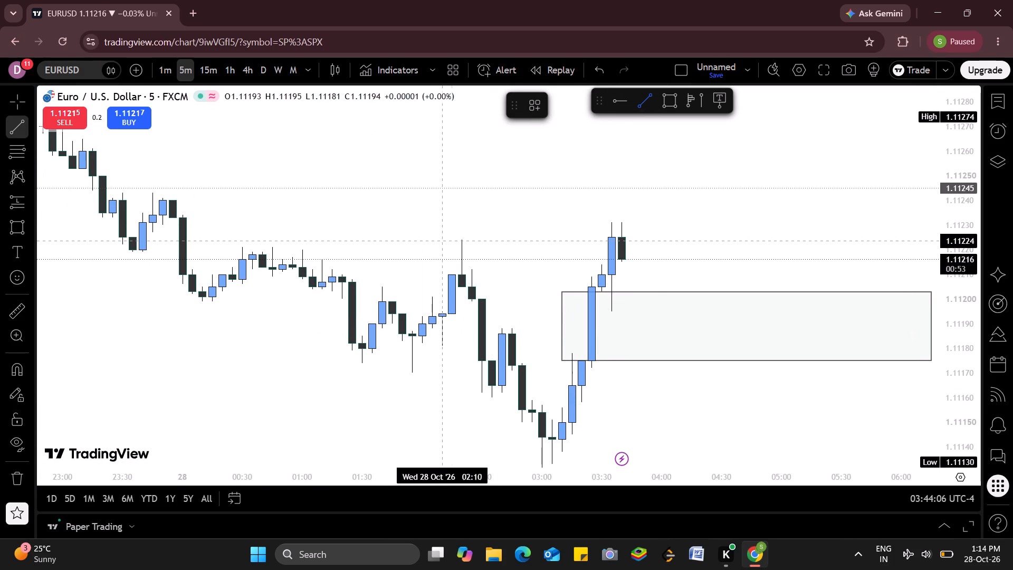
left_click_drag(448, 241, 492, 240)
left_click(492, 240)
left_click(522, 231)
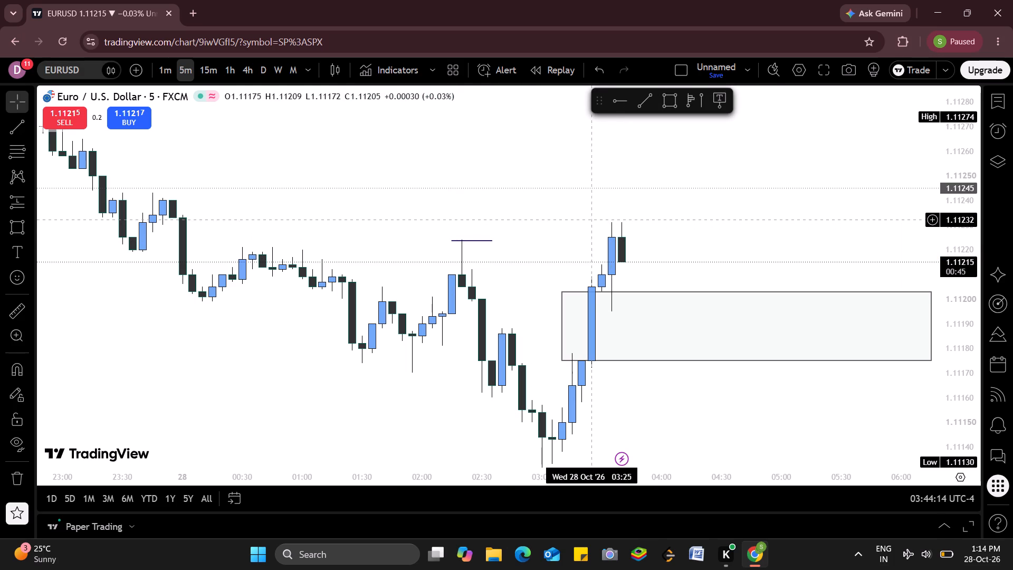
Draw a short trend line under the 01:55 swing low at about 1.11170, from 01:40 to 02:10.
left_click_drag(531, 210, 553, 141)
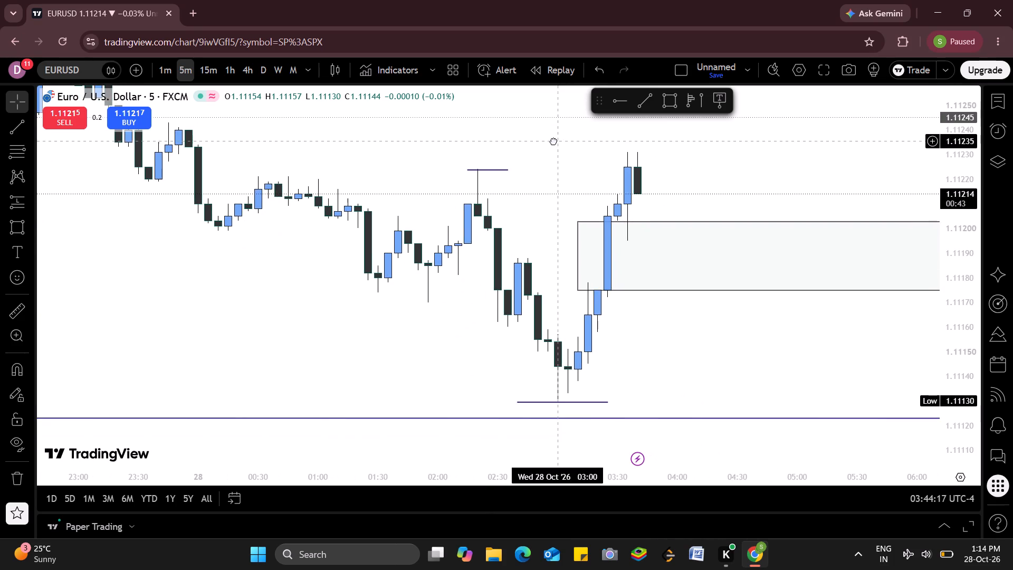
left_click_drag(553, 141, 554, 161)
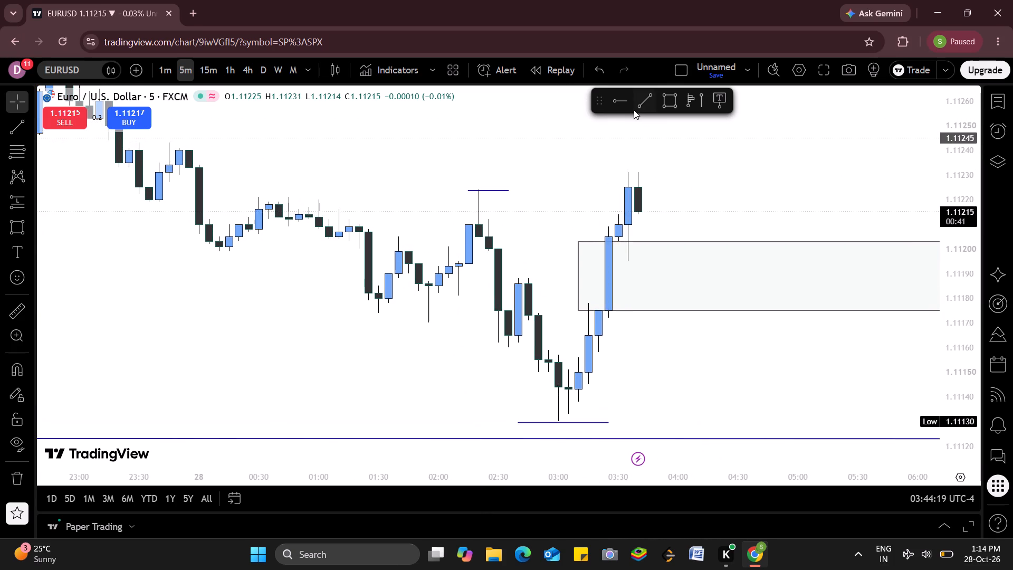
left_click(643, 109)
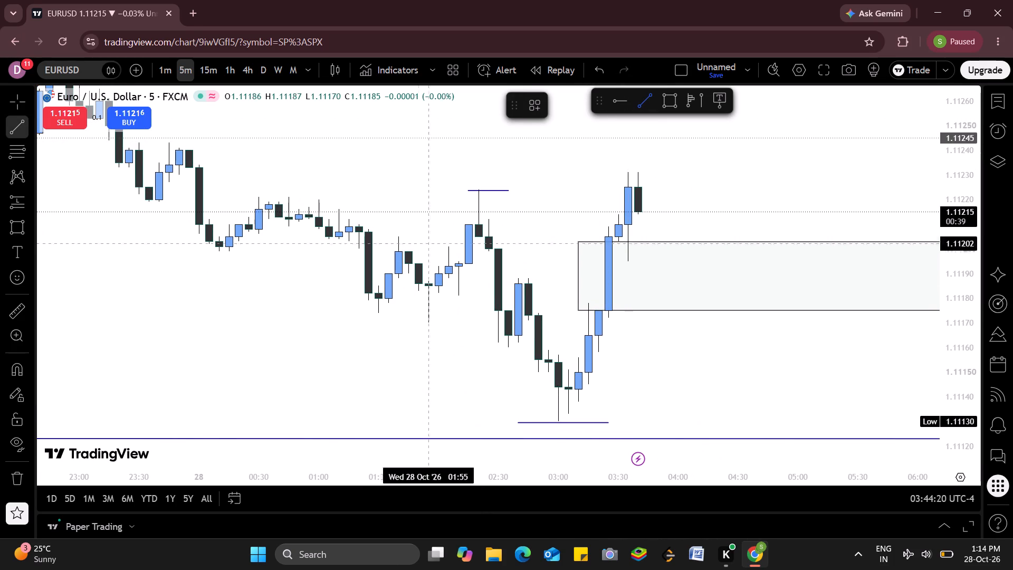
left_click_drag(402, 322, 463, 324)
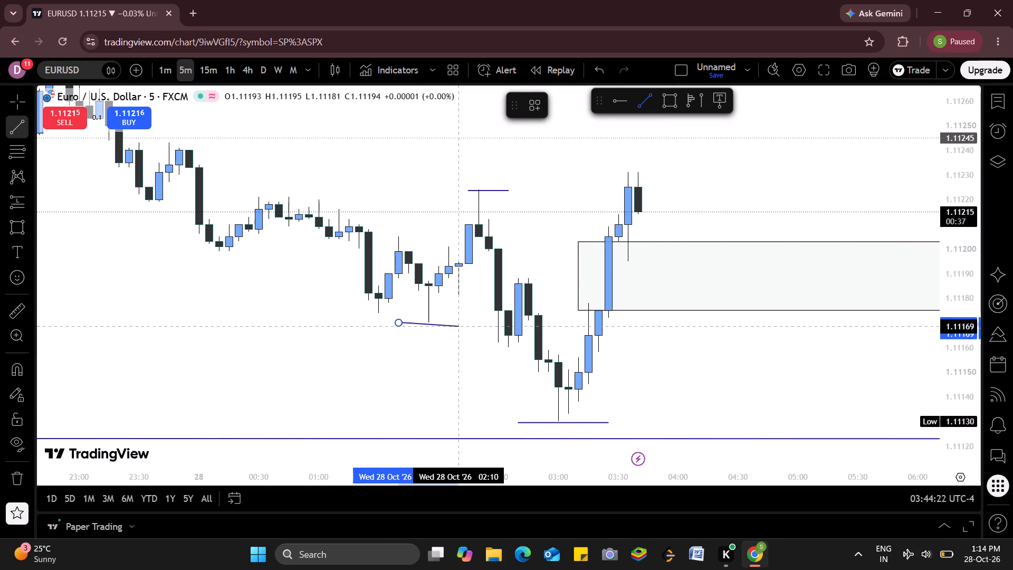
left_click_drag(463, 324, 463, 321)
left_click(463, 321)
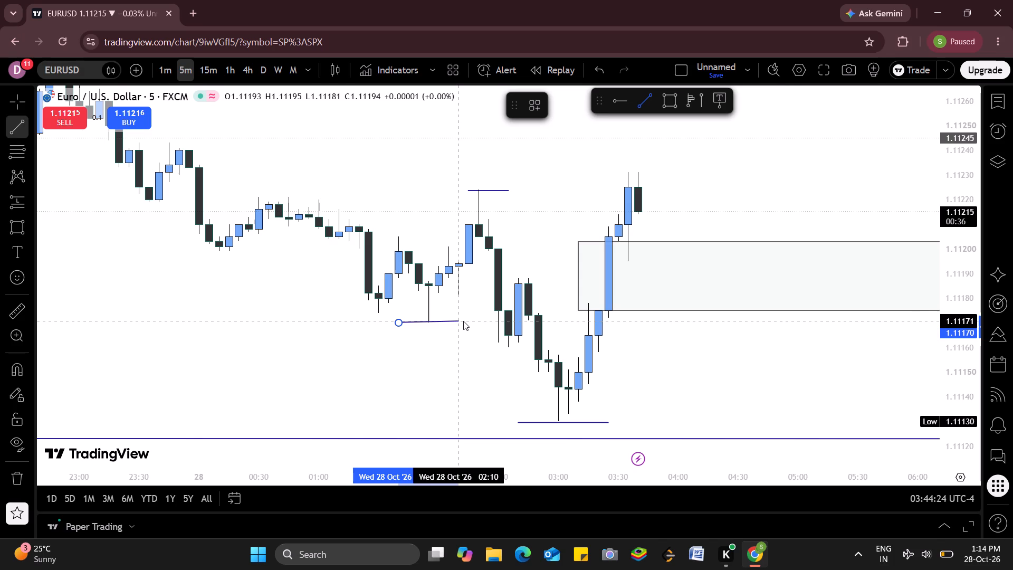
left_click(475, 351)
Draw a rectangle over the downward price gap between about 1.11199 and 1.11175, from 28 October 02:20 to 03:15.
left_click(671, 107)
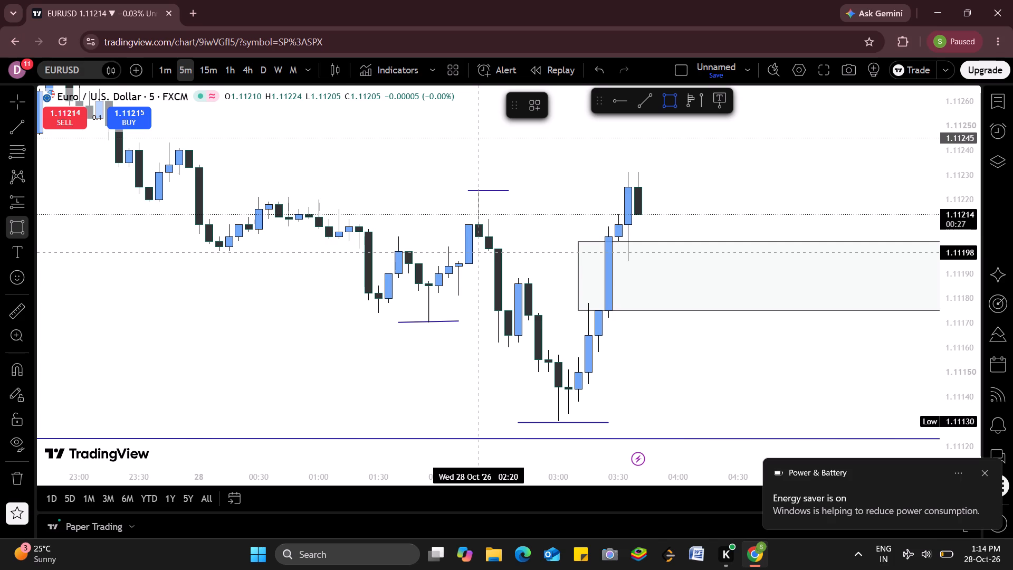
left_click_drag(478, 251, 604, 312)
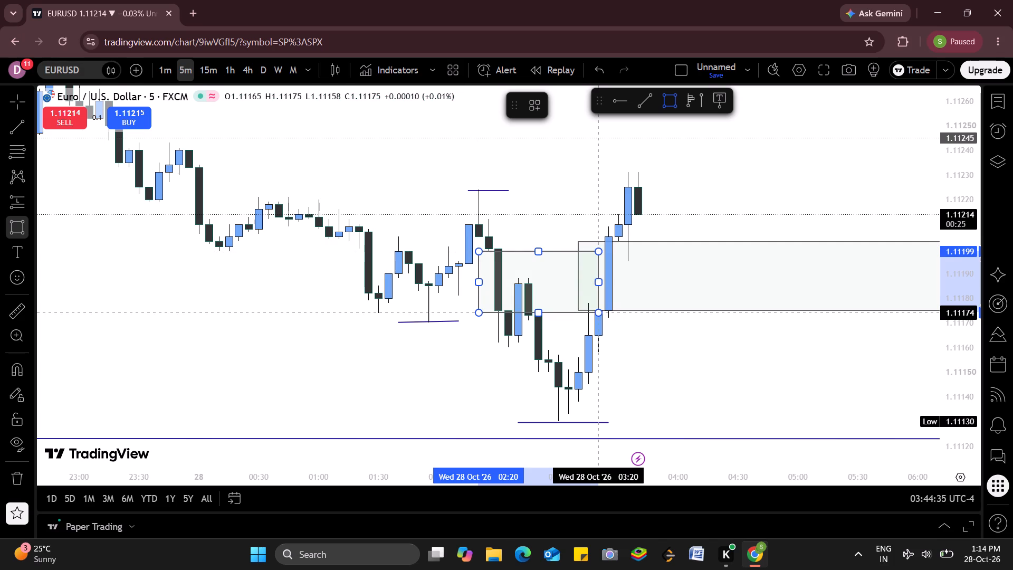
left_click_drag(604, 312, 790, 305)
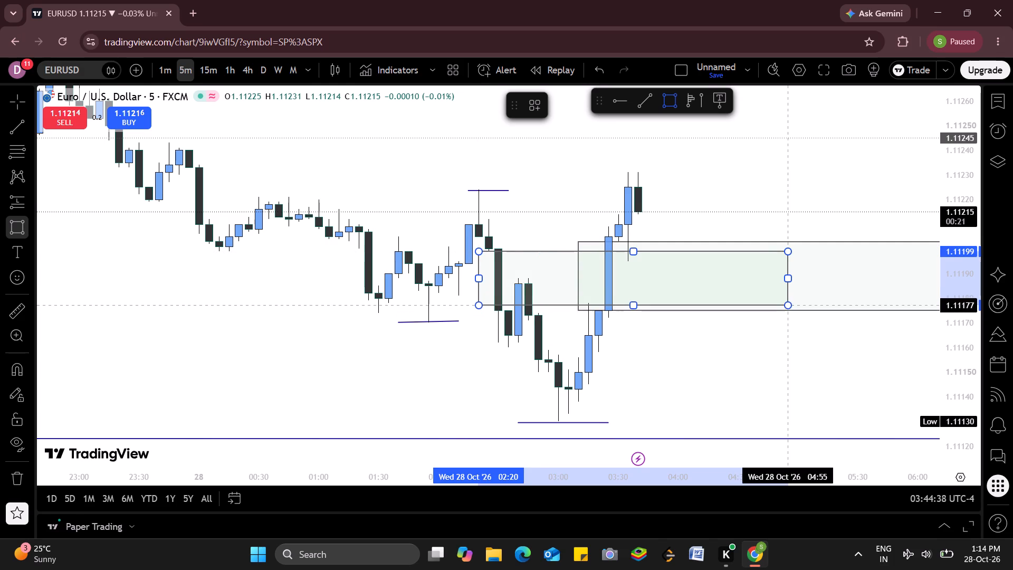
left_click_drag(790, 305, 557, 310)
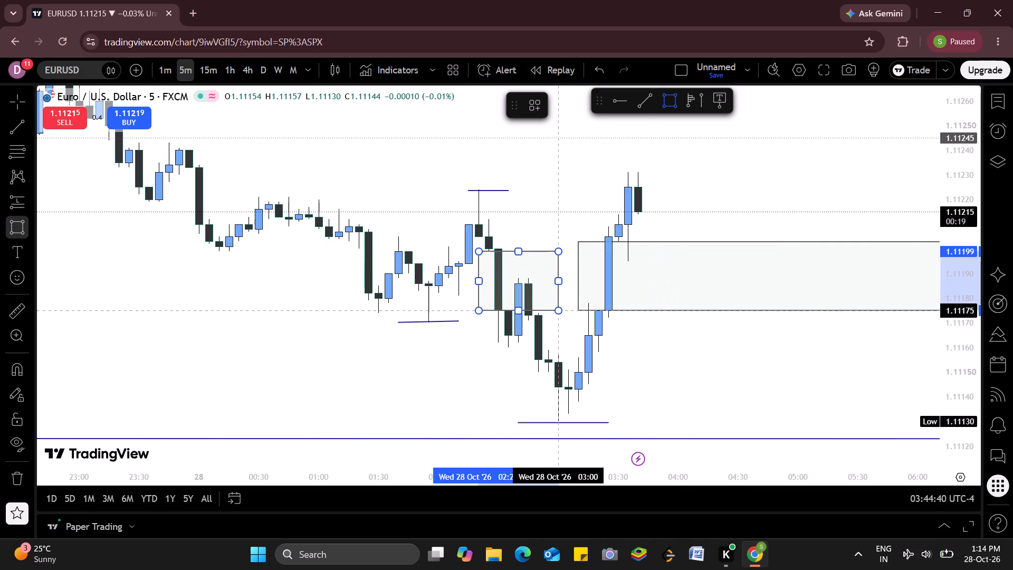
left_click_drag(557, 310, 555, 311)
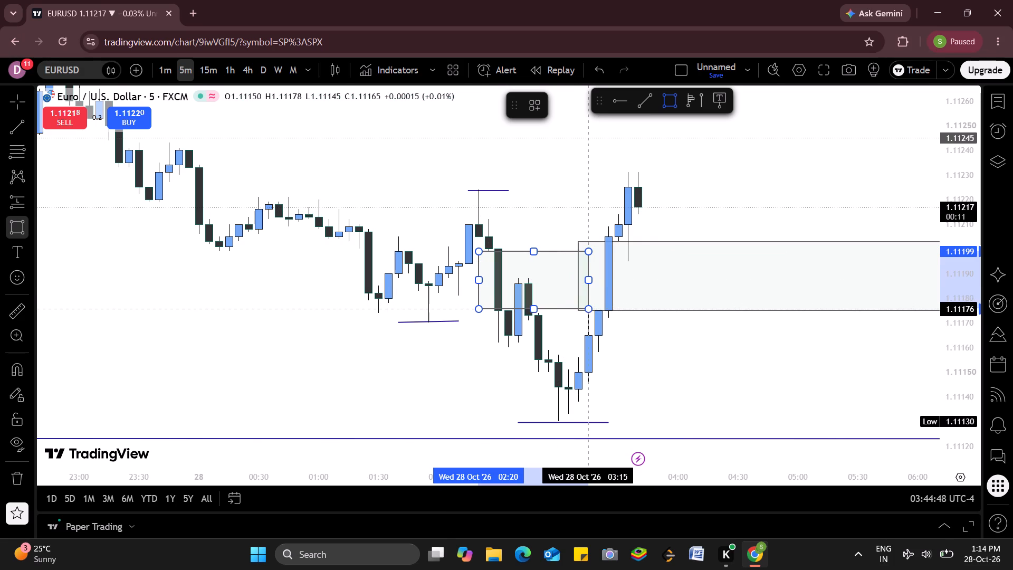
left_click(587, 310)
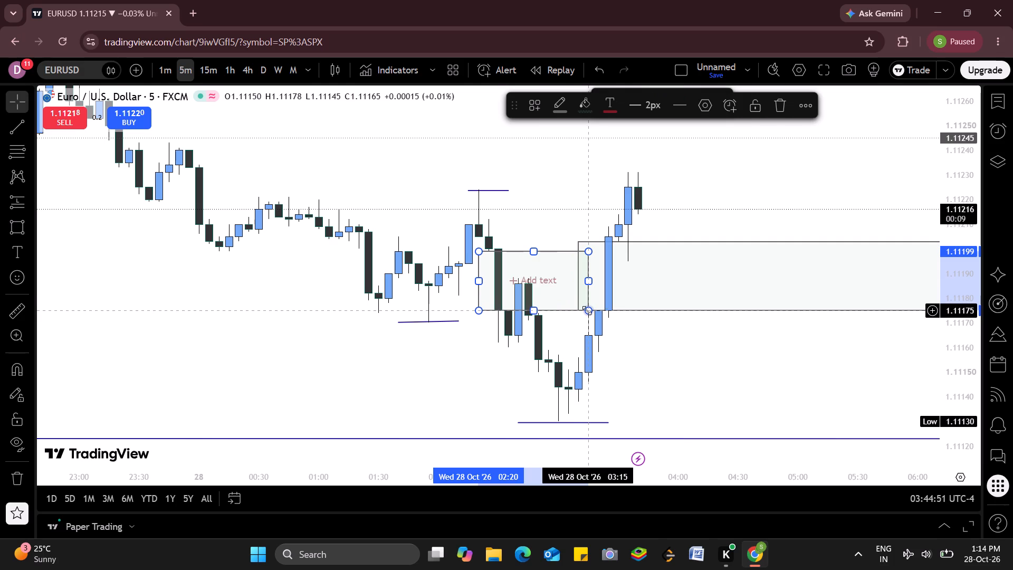
left_click(652, 337)
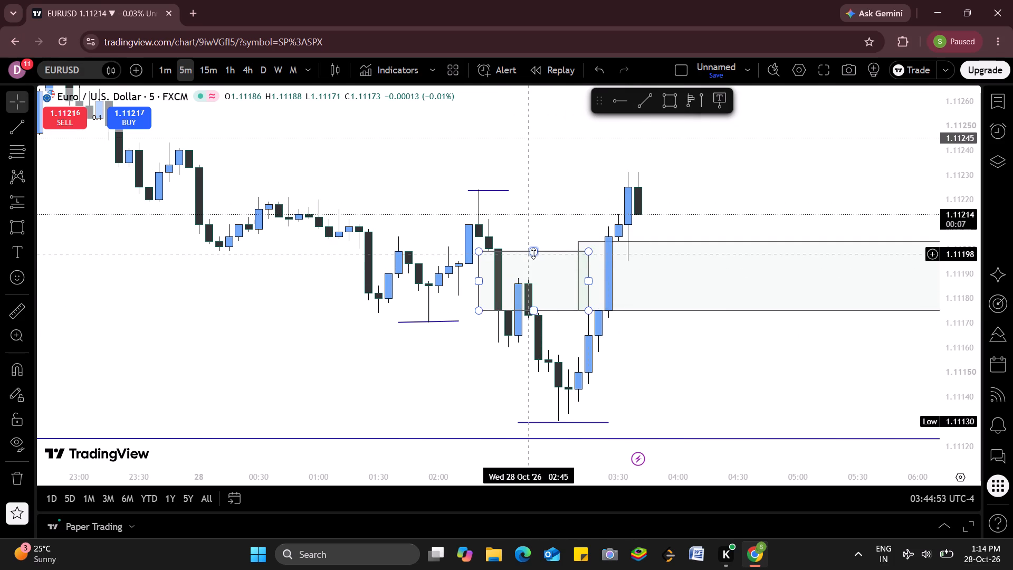
Change the fill colour of the rectangle over the downward gap to light red.
left_click(533, 253)
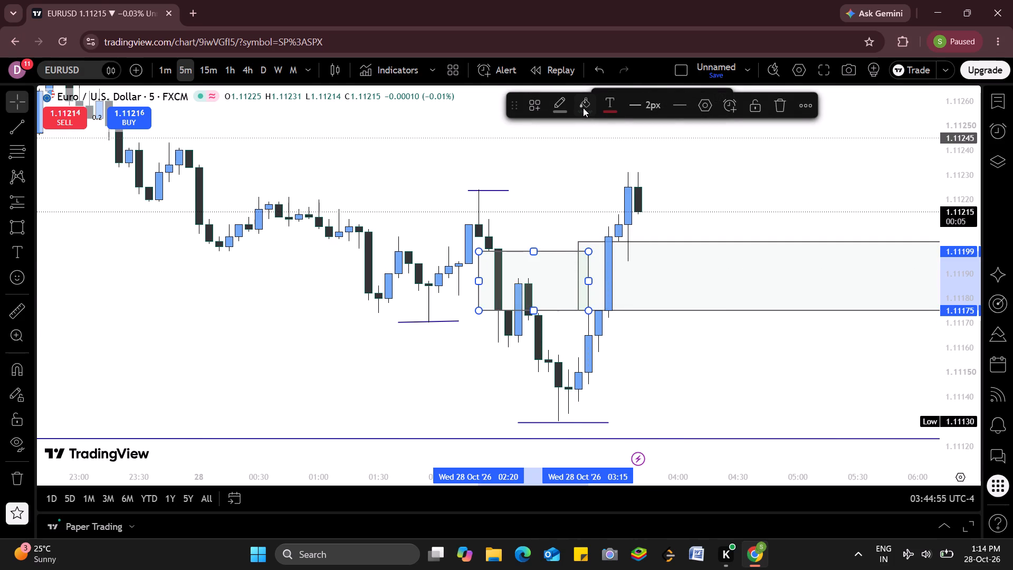
left_click(584, 108)
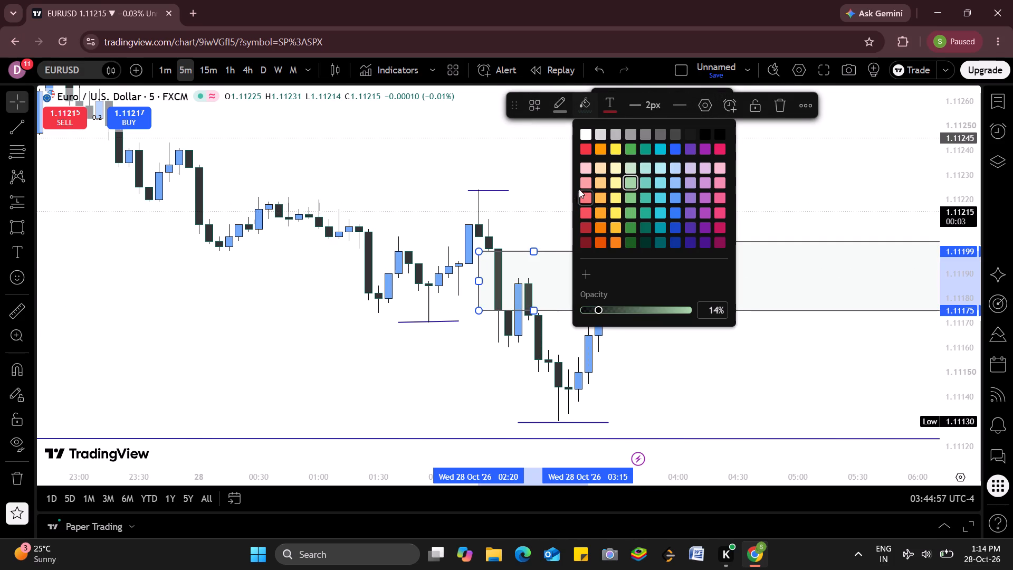
left_click(582, 182)
left_click(668, 325)
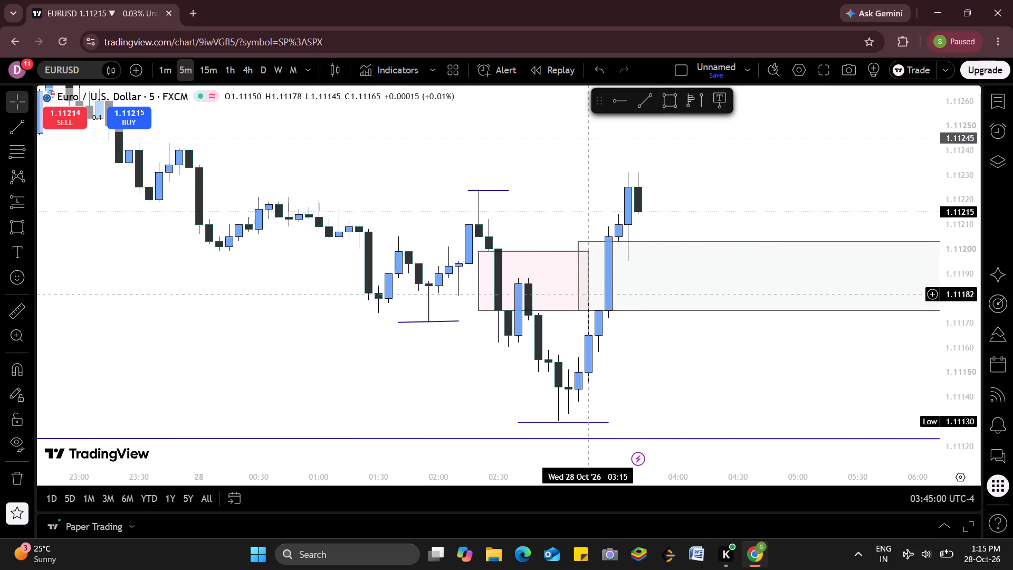
Shorten the light red gap rectangle so its end moves back to 03:10, meeting the start of the grey rectangle.
left_click_drag(588, 284, 572, 283)
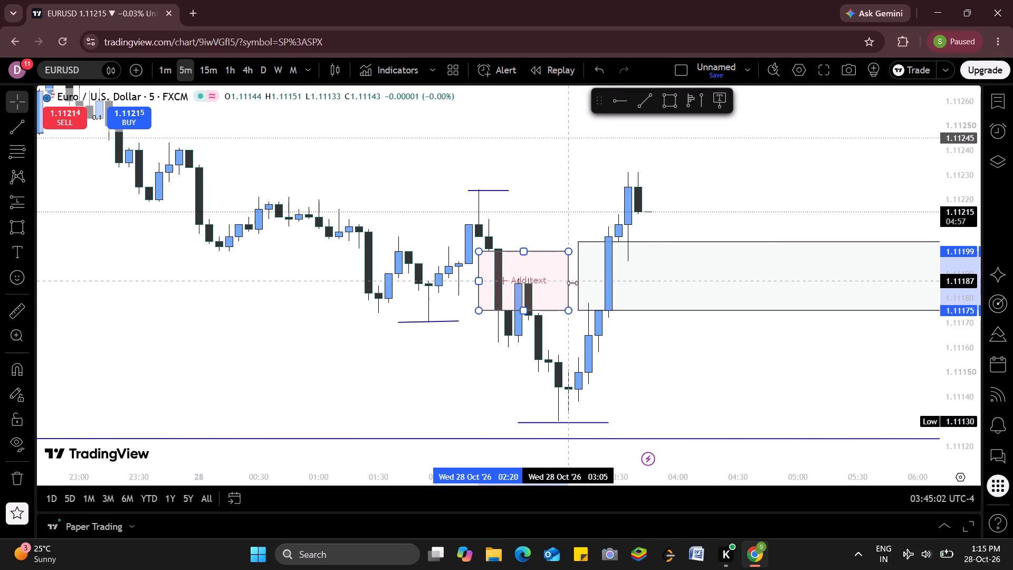
left_click_drag(572, 283, 574, 284)
left_click(677, 357)
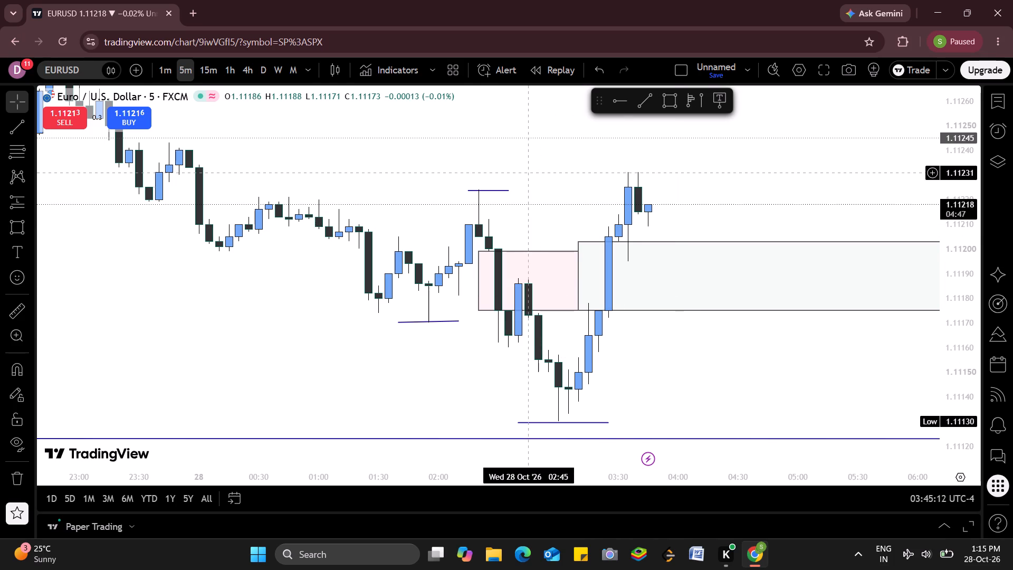
Extend the trend line on the 02:20 swing high horizontally to the 03:35 candle at about 1.11224.
left_click_drag(535, 169, 545, 203)
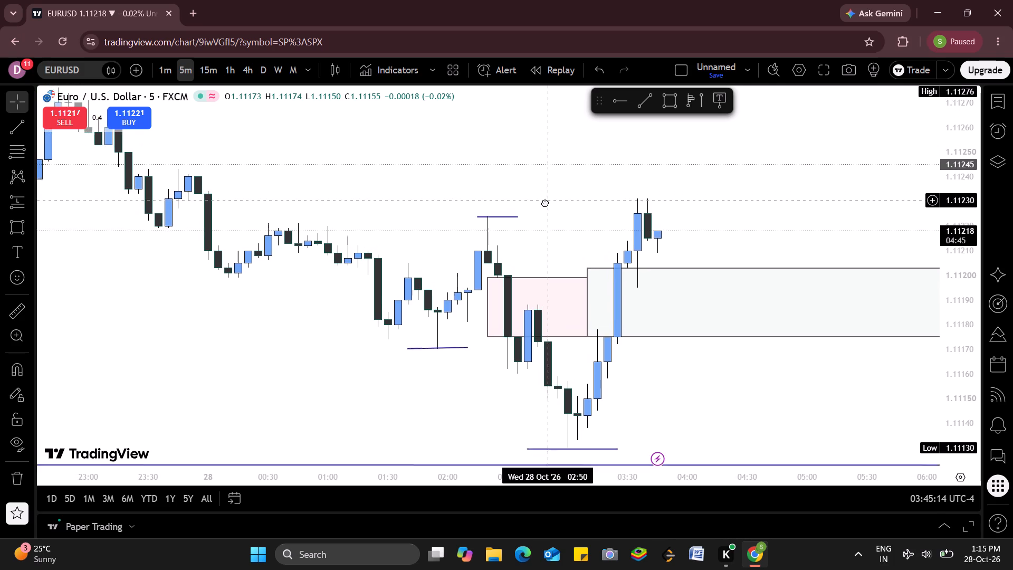
left_click_drag(545, 203, 545, 205)
left_click_drag(519, 221, 537, 223)
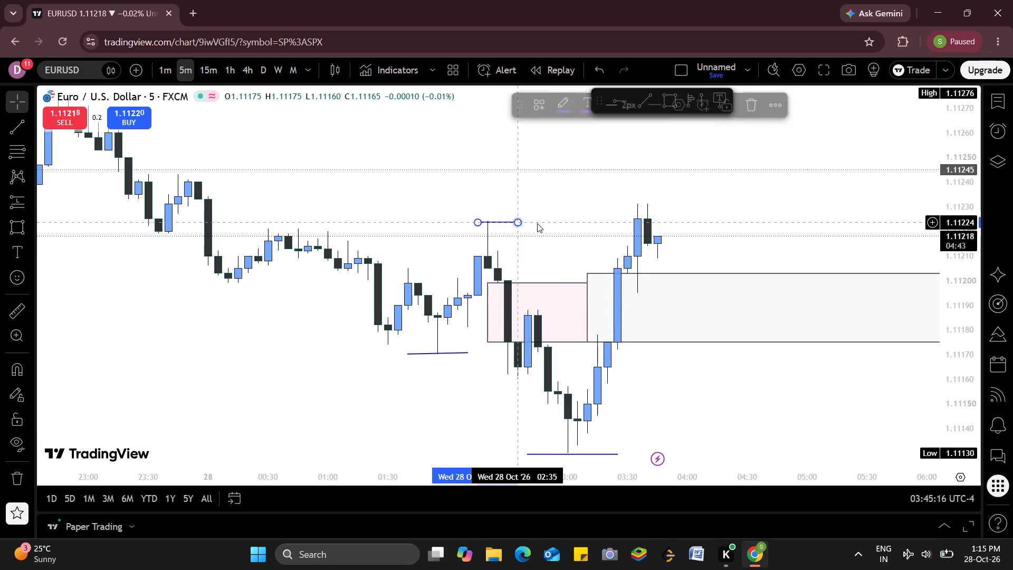
left_click_drag(537, 223, 633, 223)
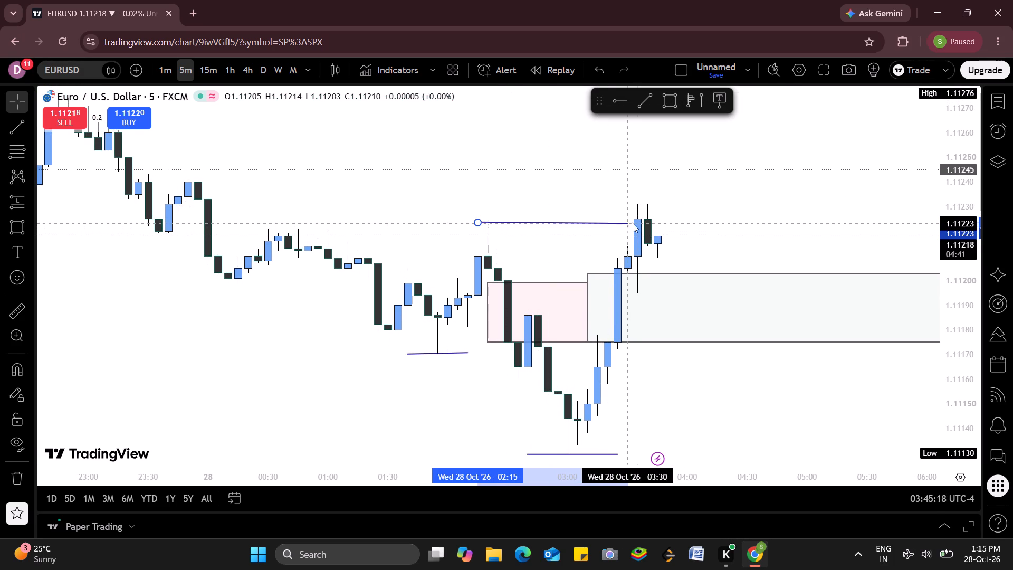
left_click_drag(633, 223, 632, 225)
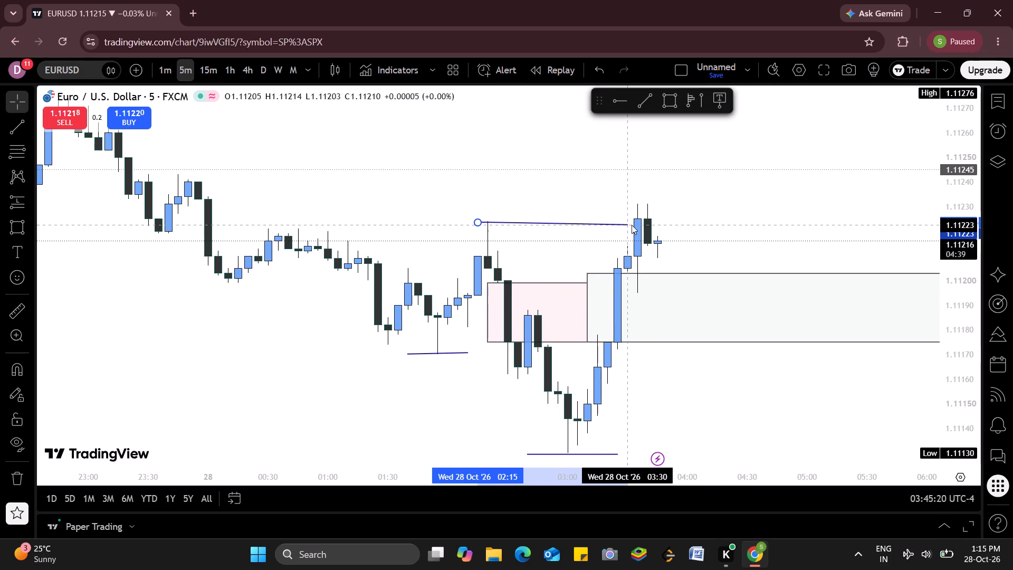
left_click_drag(632, 225, 634, 222)
left_click(634, 222)
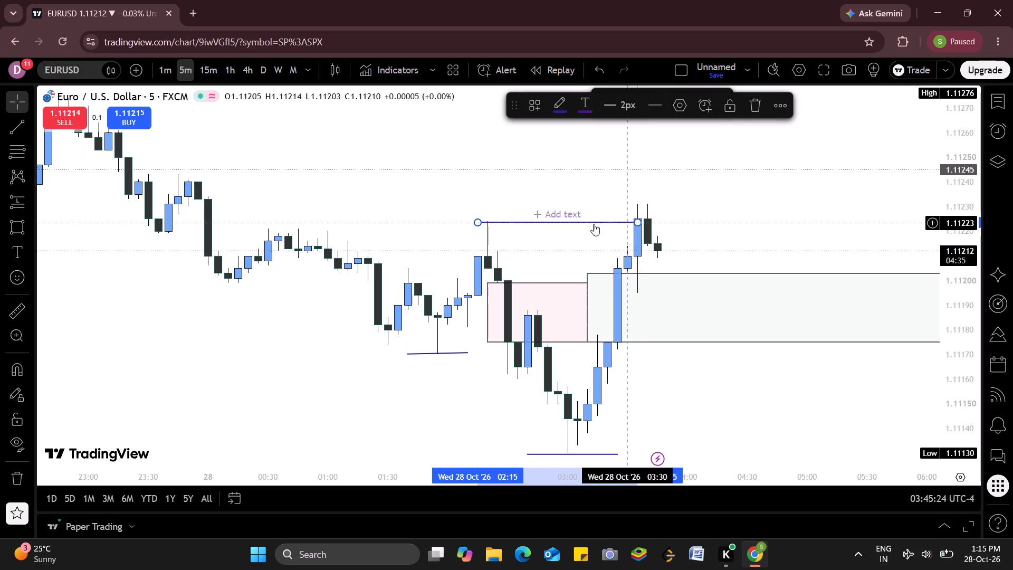
Label the extended swing-high trend line "lqs".
left_click(572, 210)
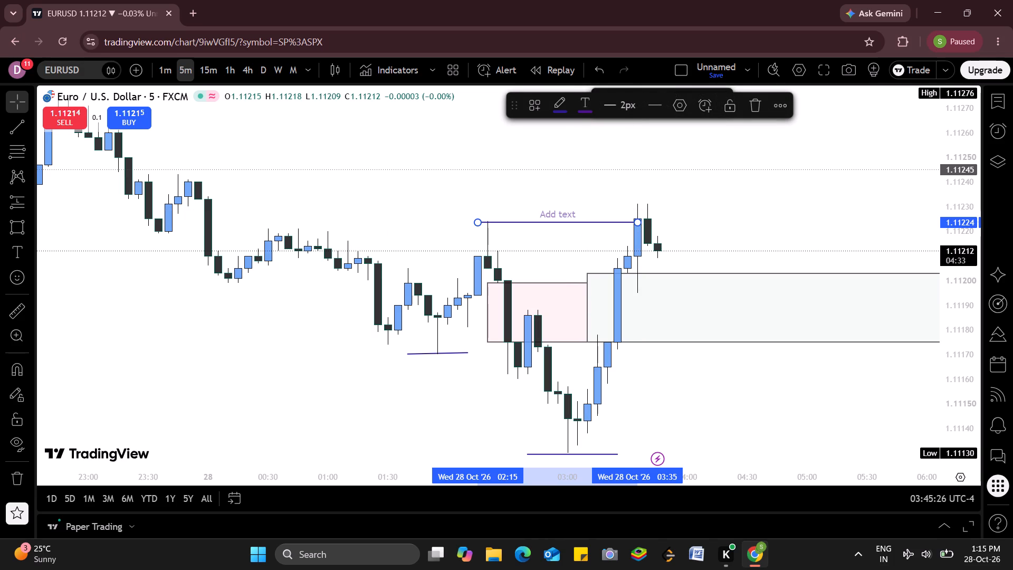
type("lqs")
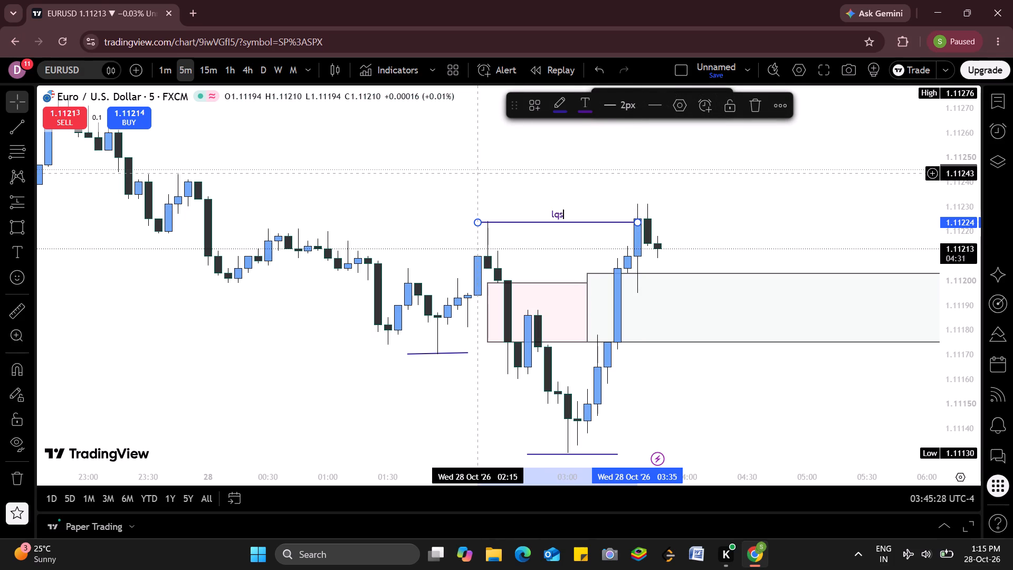
left_click(473, 173)
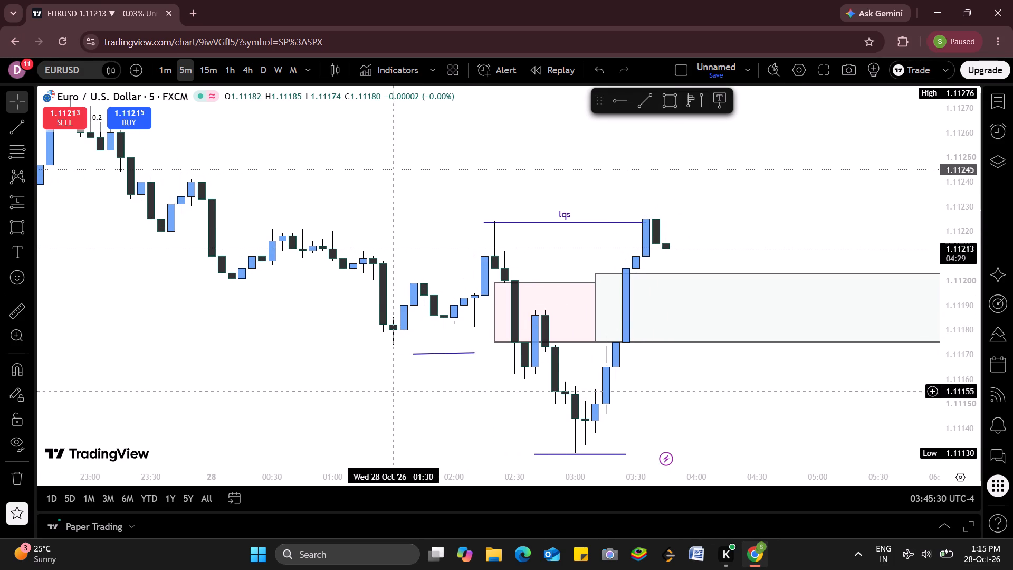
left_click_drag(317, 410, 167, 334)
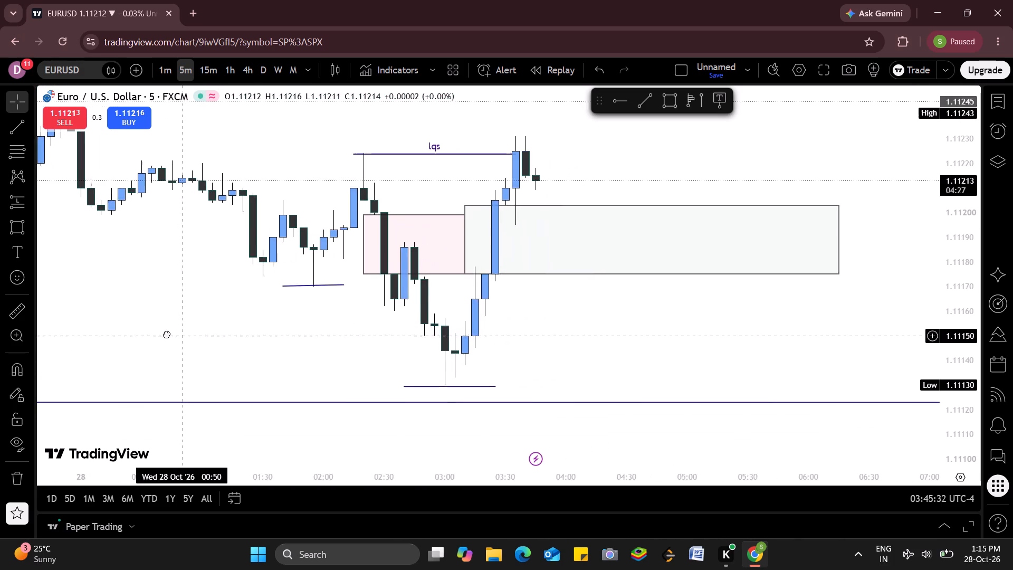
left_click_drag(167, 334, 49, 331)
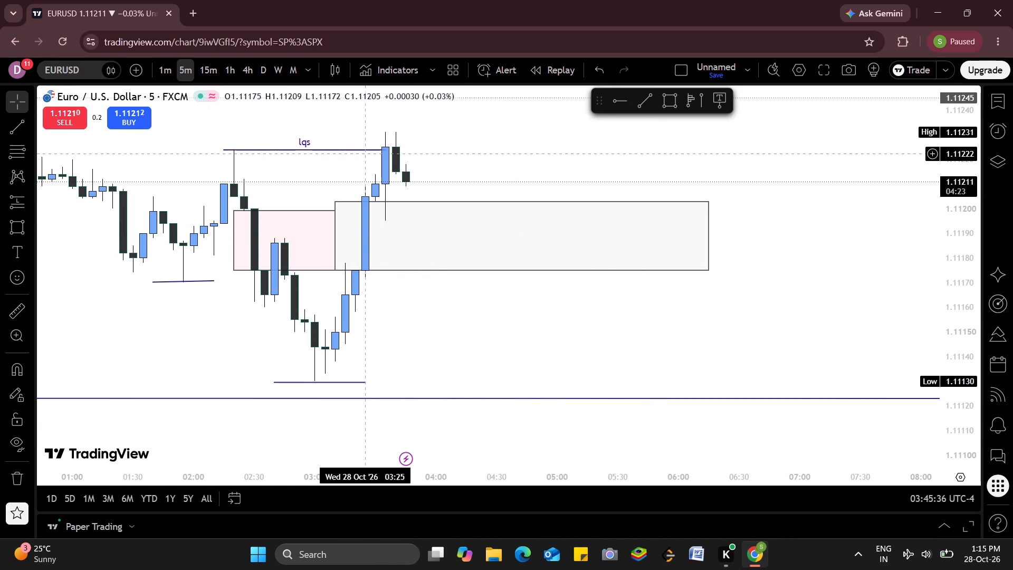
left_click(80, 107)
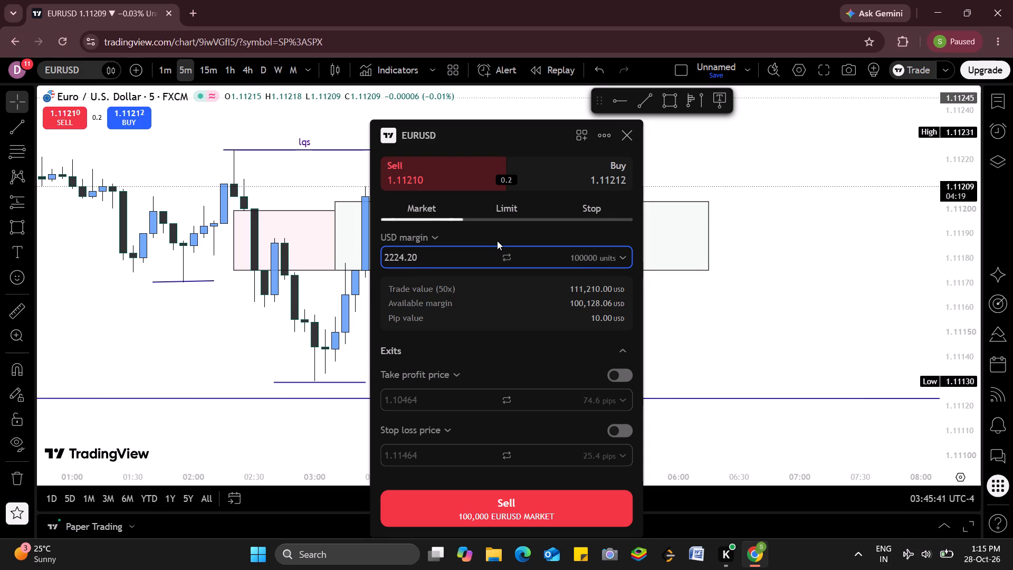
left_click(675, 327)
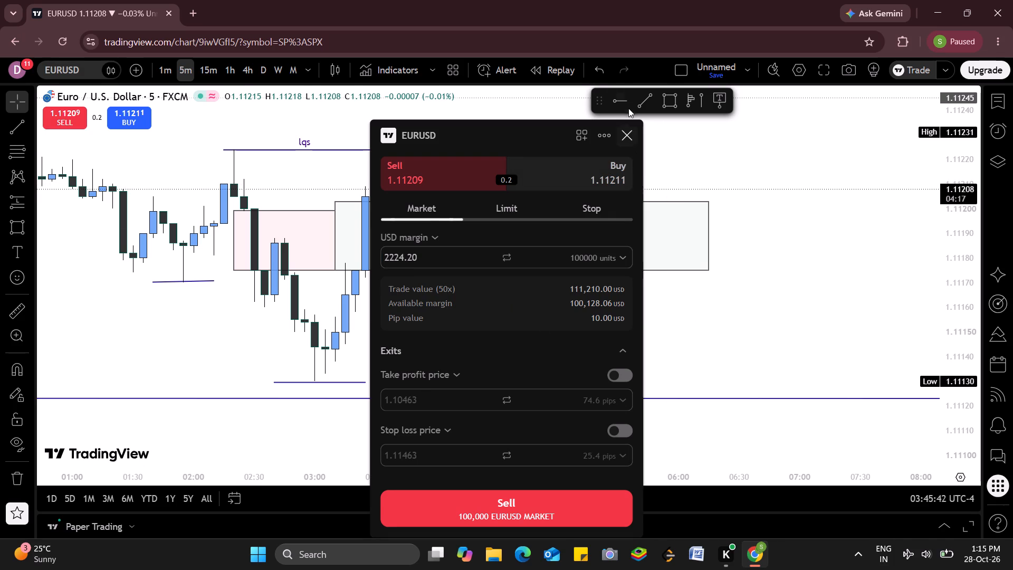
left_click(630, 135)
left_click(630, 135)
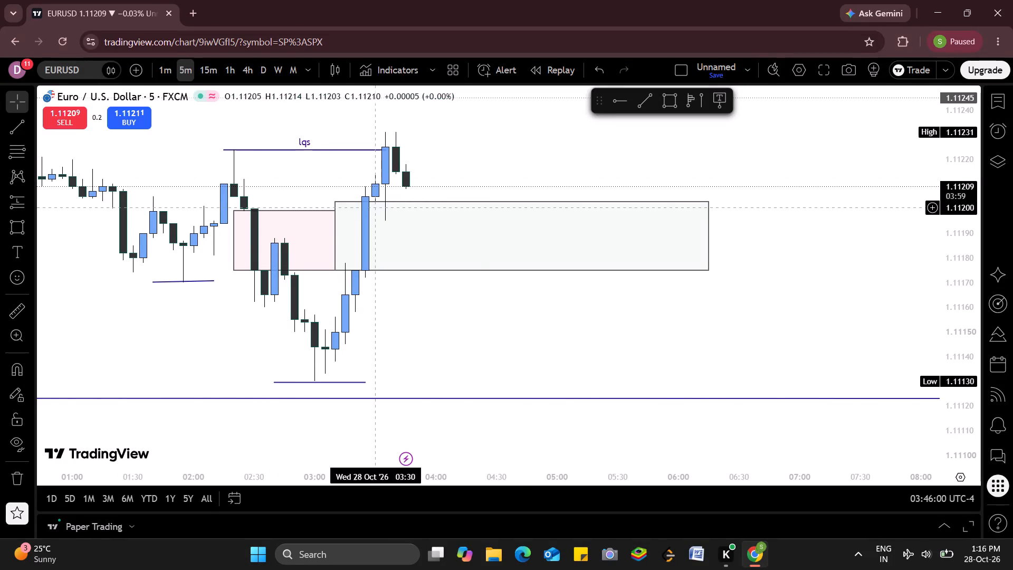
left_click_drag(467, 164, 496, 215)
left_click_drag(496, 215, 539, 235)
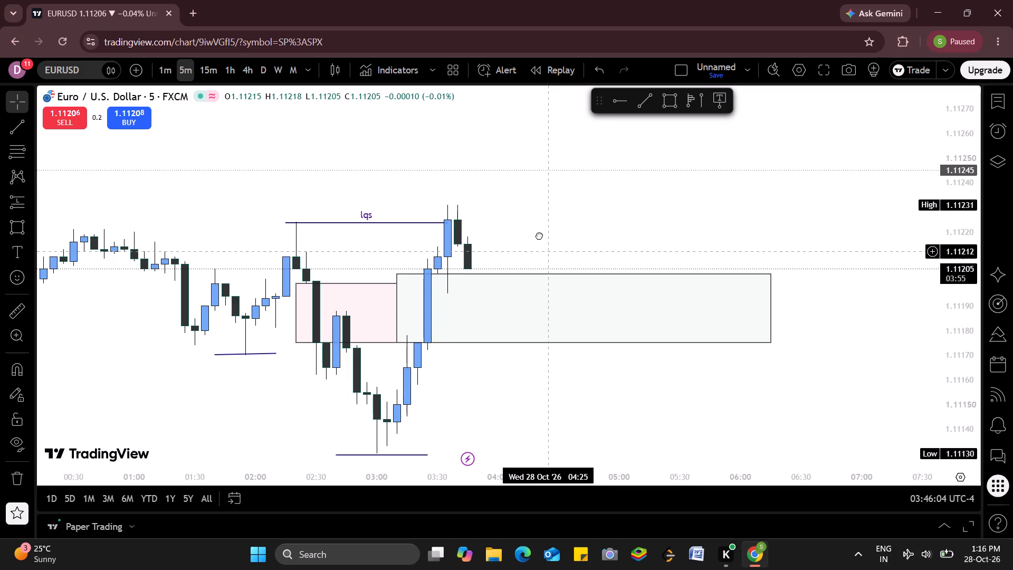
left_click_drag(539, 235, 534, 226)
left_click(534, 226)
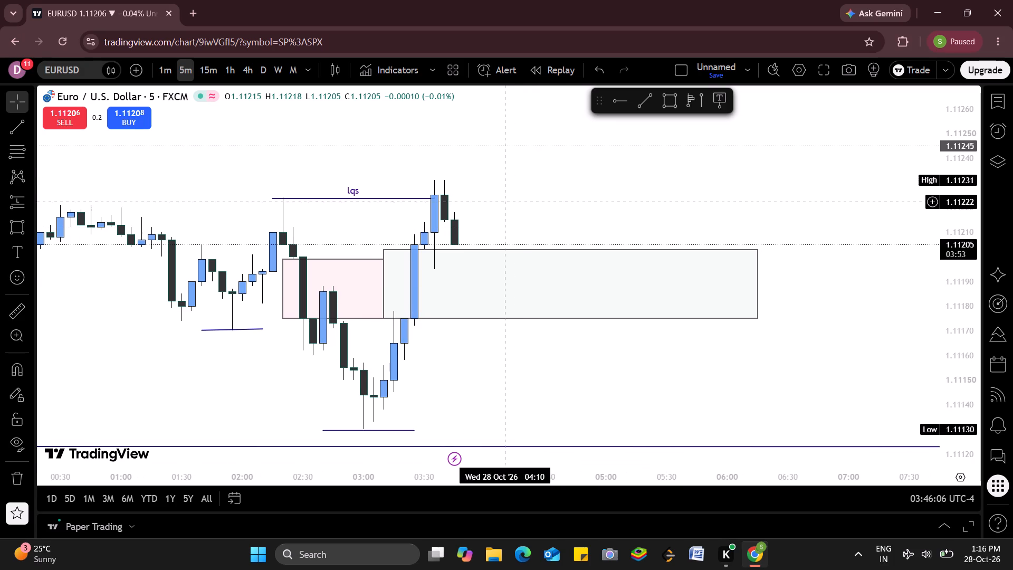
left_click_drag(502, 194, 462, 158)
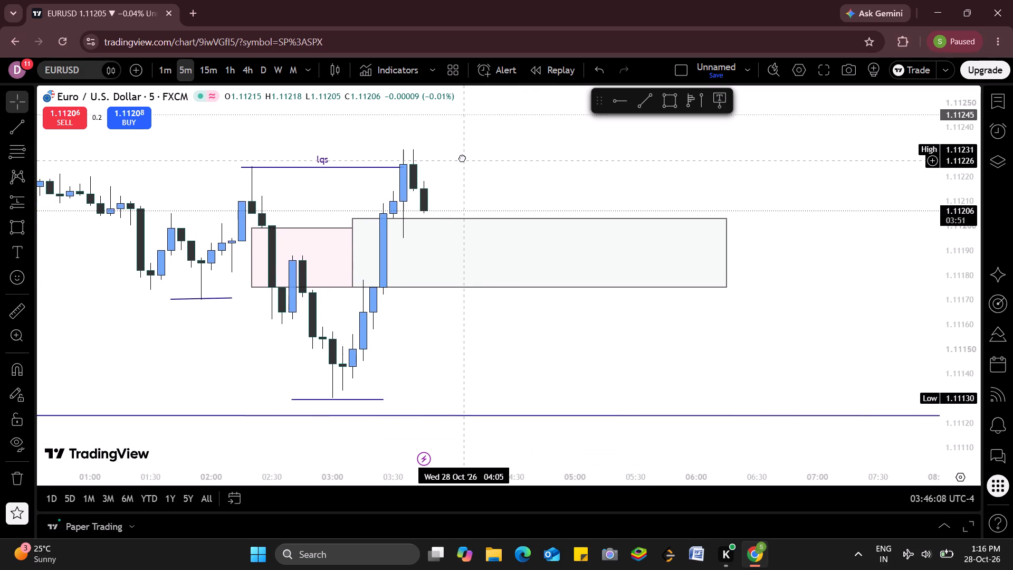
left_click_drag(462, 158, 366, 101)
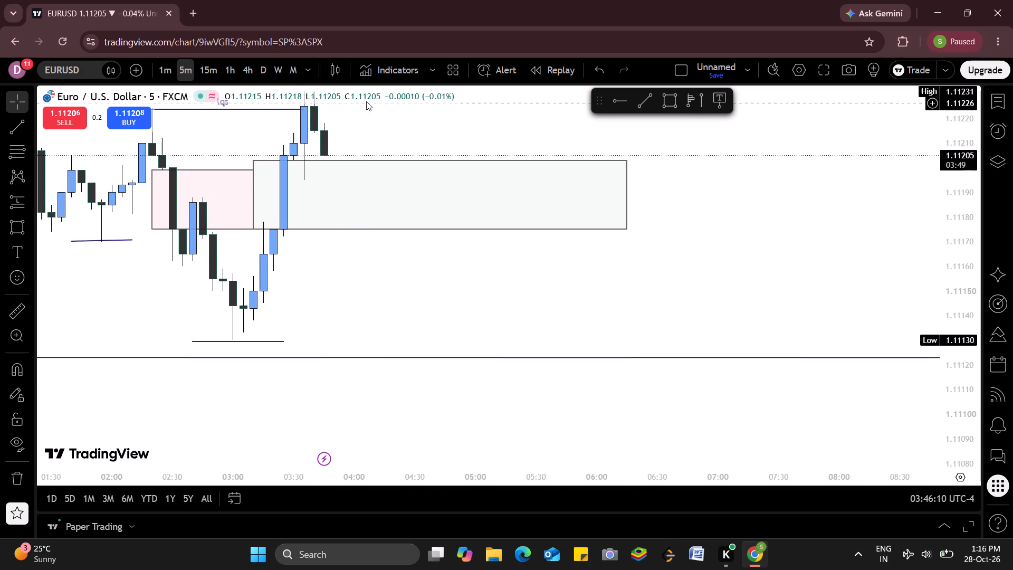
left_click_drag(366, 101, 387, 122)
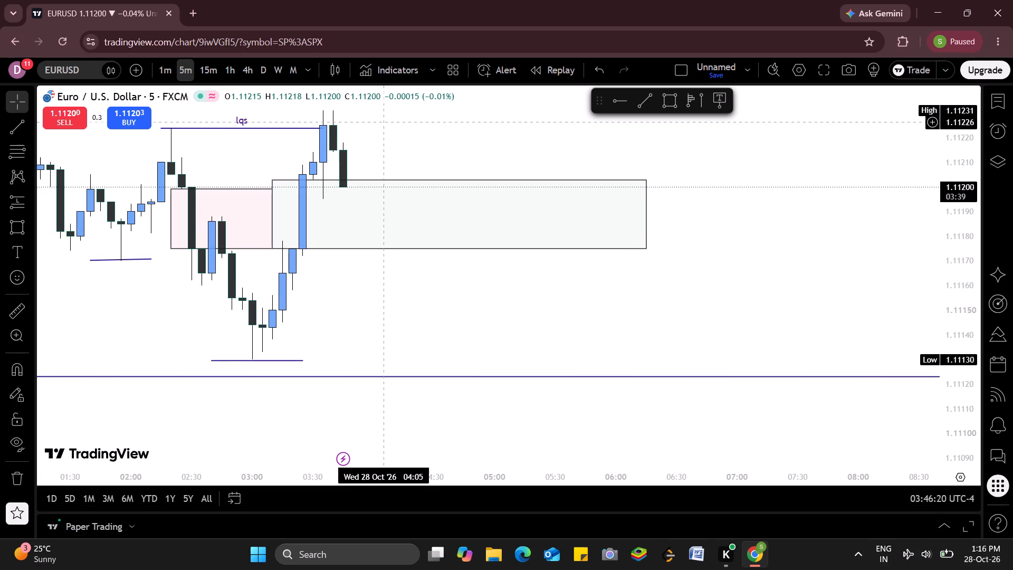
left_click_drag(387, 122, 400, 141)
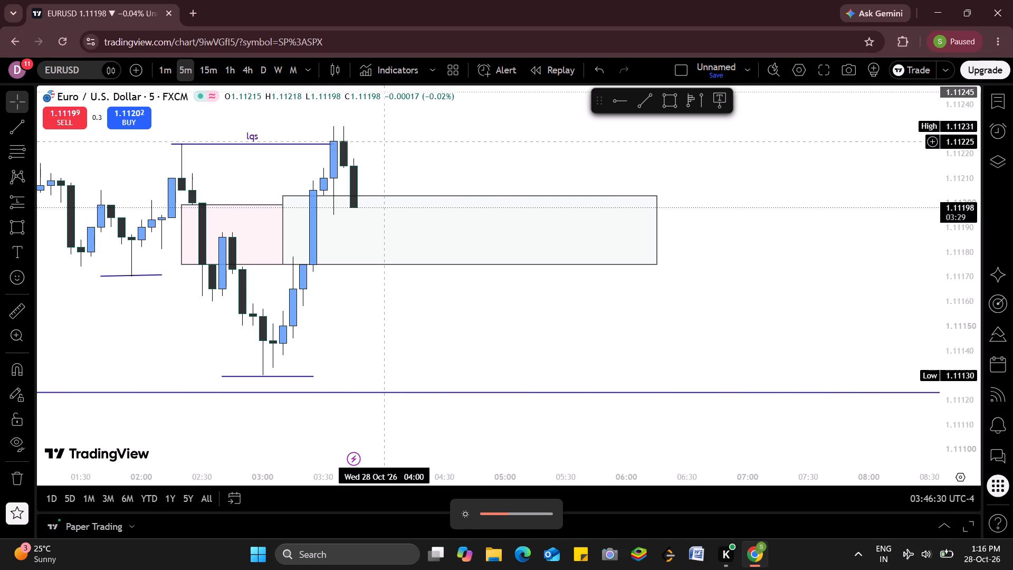
Switch the computer's Wi-Fi connection from the current network to Airtel_Savi and return to the chart.
left_click(920, 549)
left_click(831, 306)
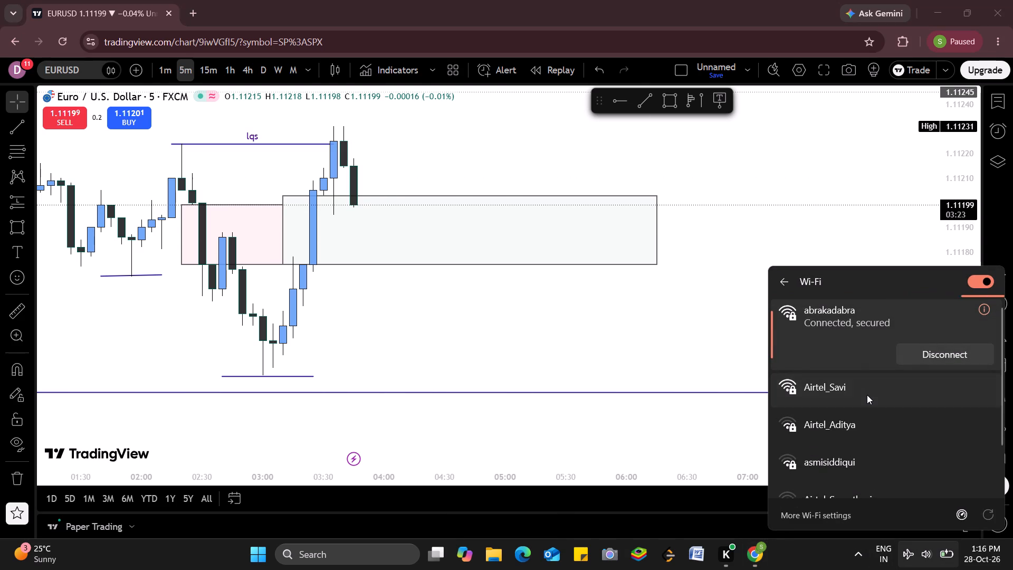
left_click(867, 395)
left_click(942, 416)
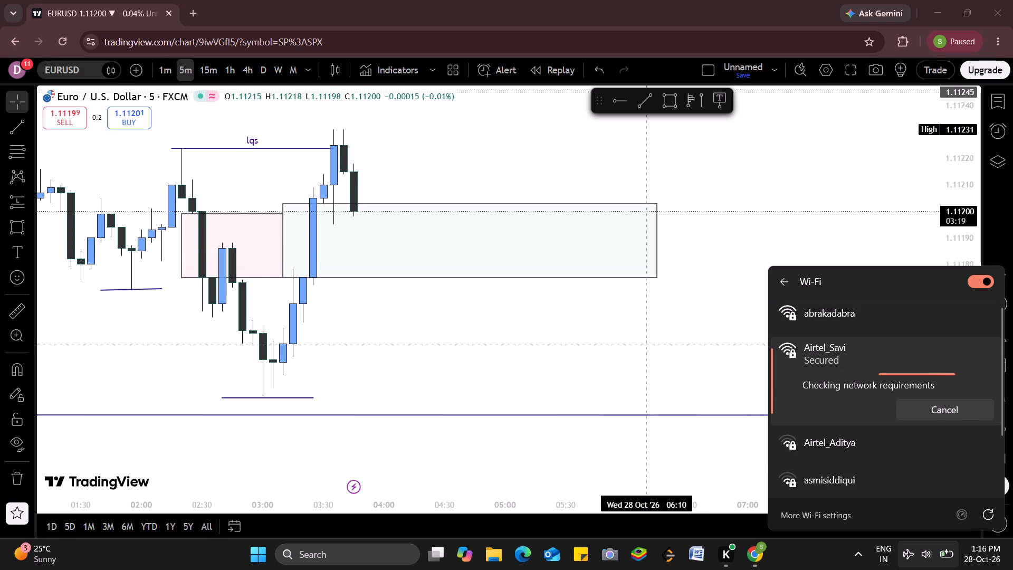
left_click(650, 345)
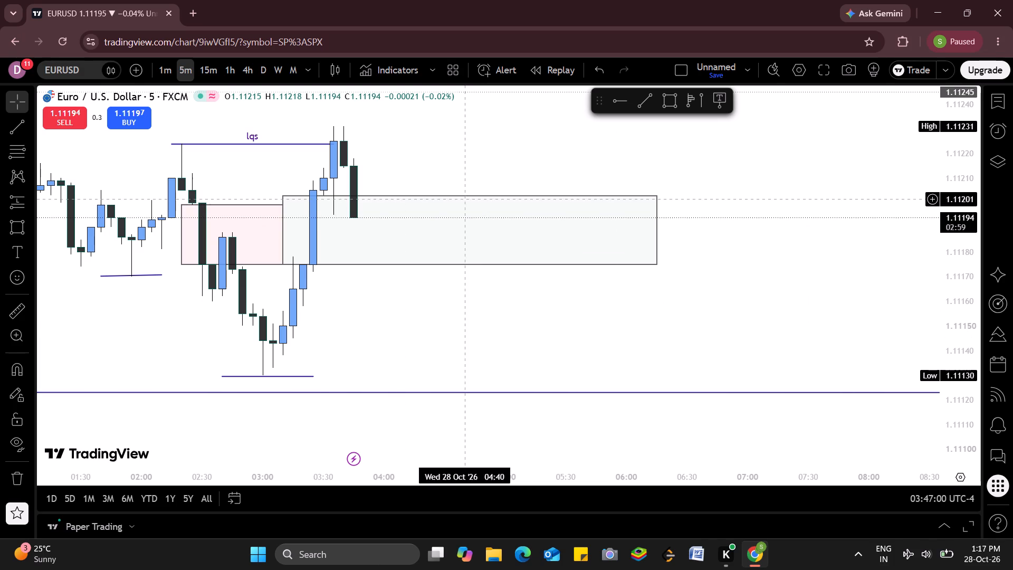
Open a market sell order ticket for EURUSD.
left_click(60, 118)
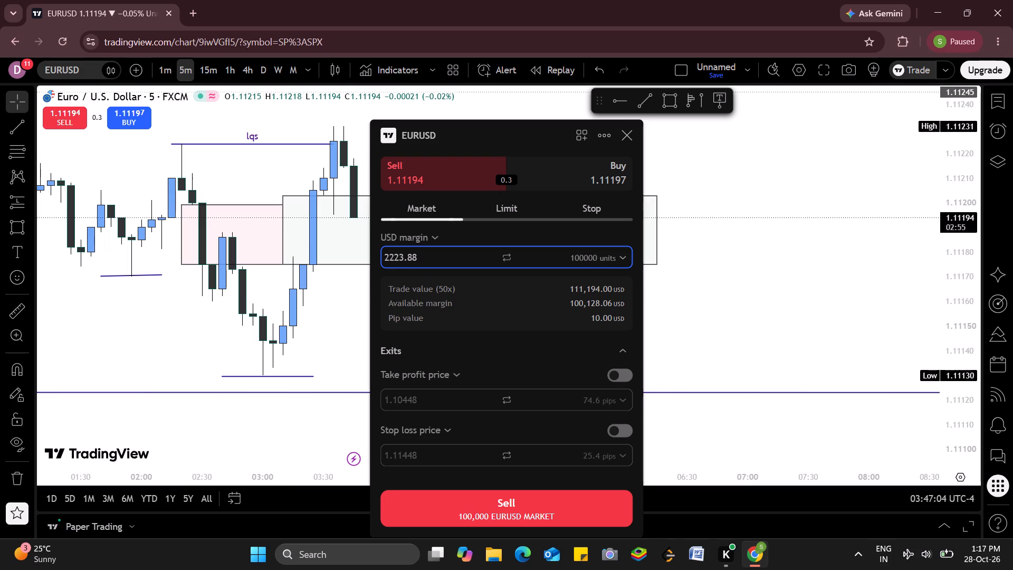
Place a EURUSD market sell order with a margin of 222 USD.
key("BackSpace")
key("BackSpace")
key("BackSpace")
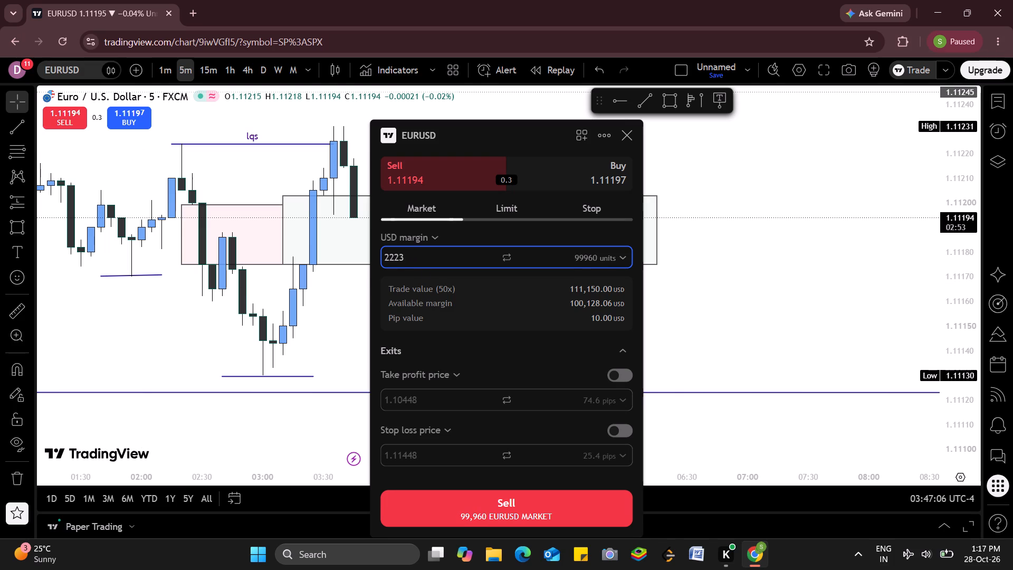
key("BackSpace")
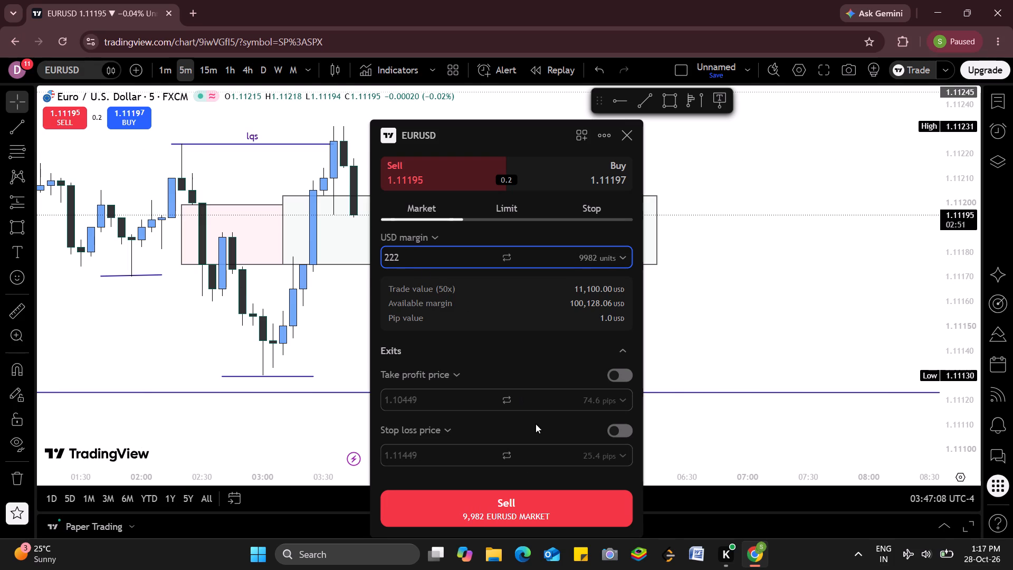
left_click(506, 506)
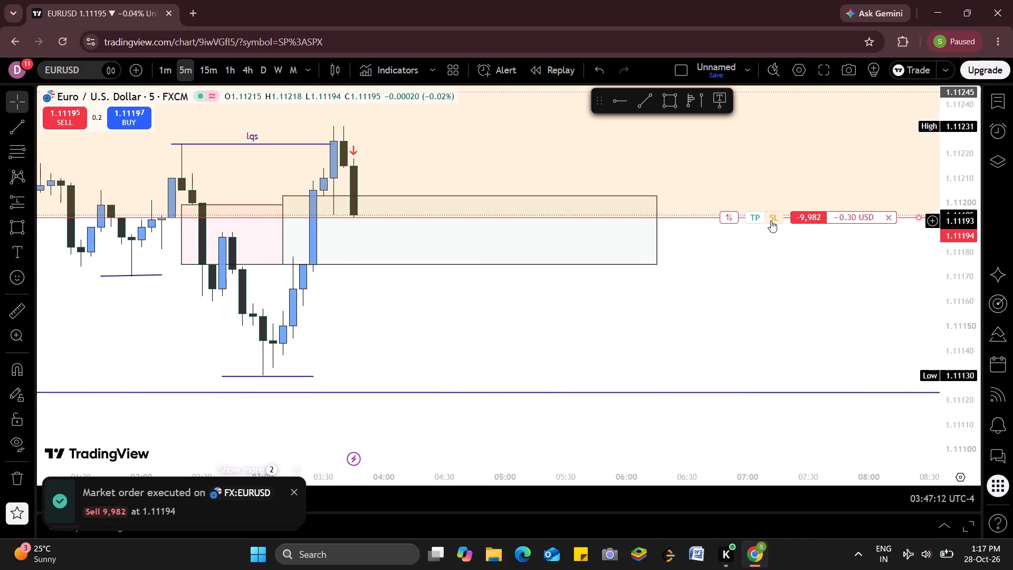
Add a stop loss to the EURUSD short position at 1.11231, at the recent swing high.
left_click_drag(772, 218, 764, 172)
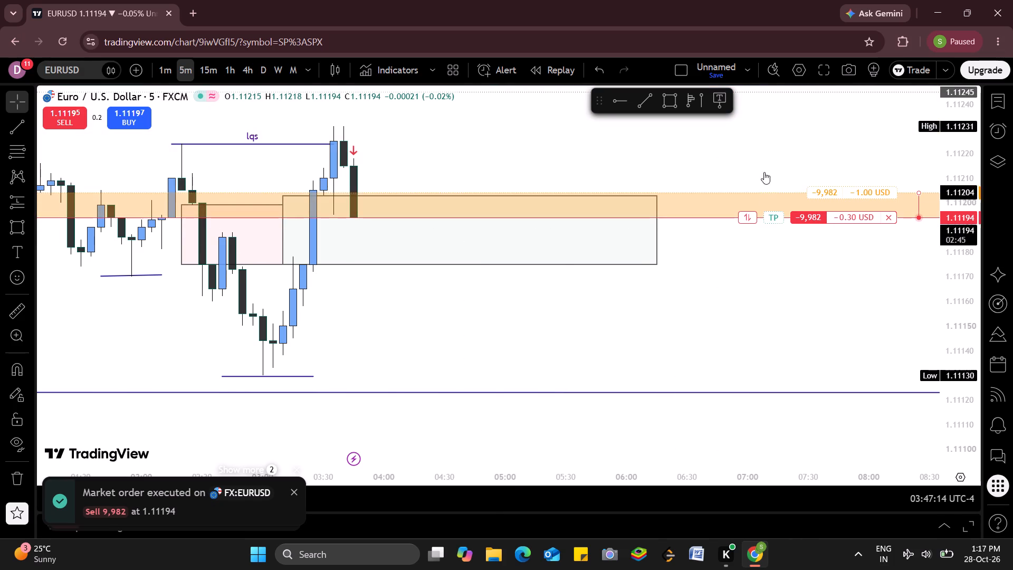
left_click_drag(764, 172, 762, 124)
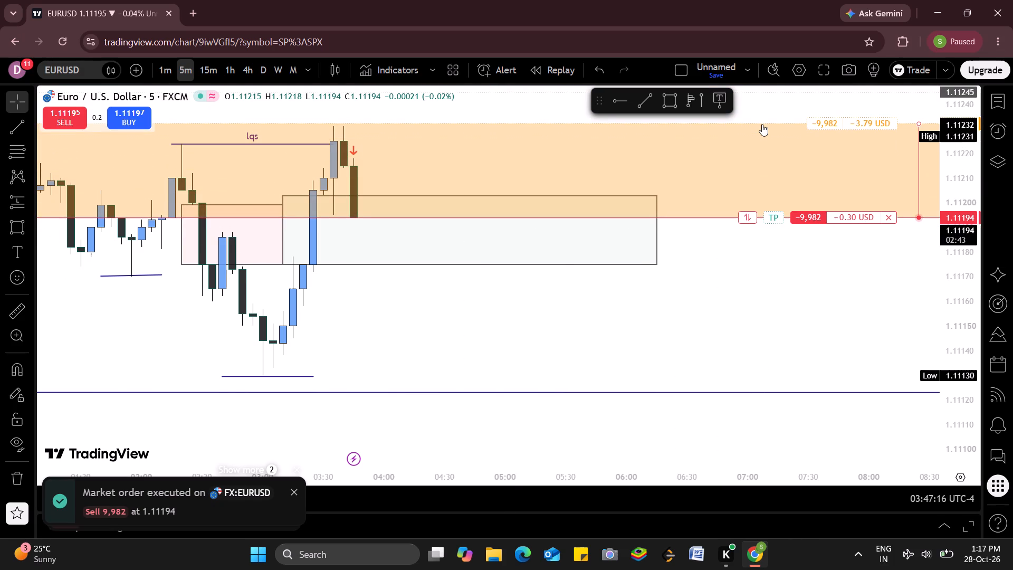
left_click_drag(762, 124, 761, 125)
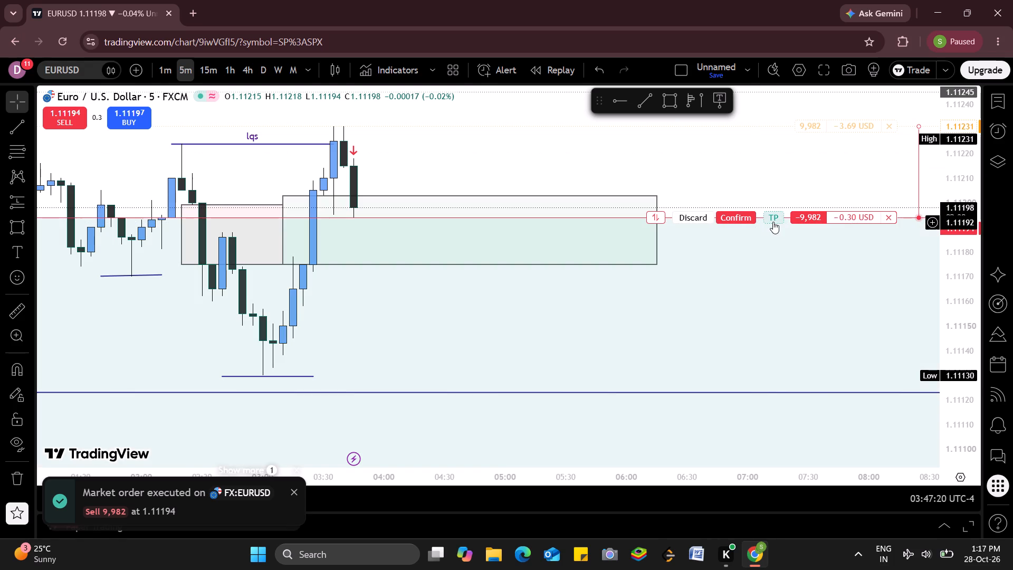
Add a take profit to the EURUSD short position at 1.11130, at the recent swing low.
left_click_drag(773, 222, 777, 373)
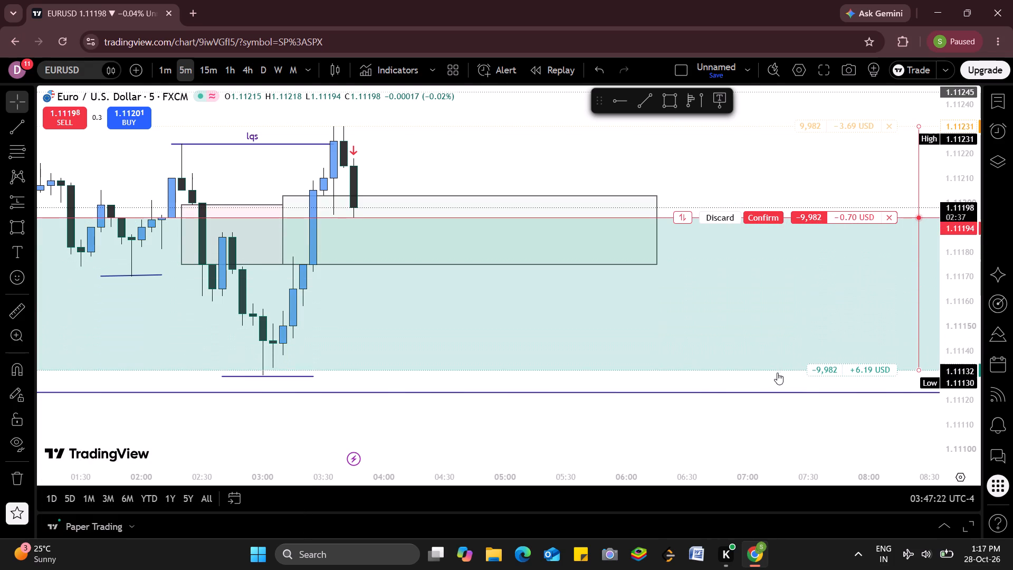
left_click_drag(777, 373, 778, 375)
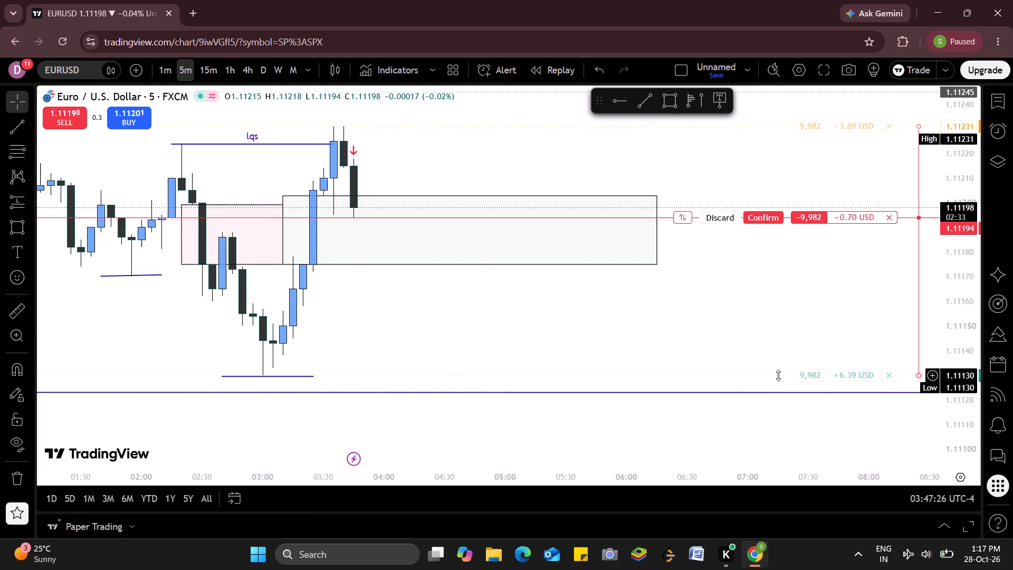